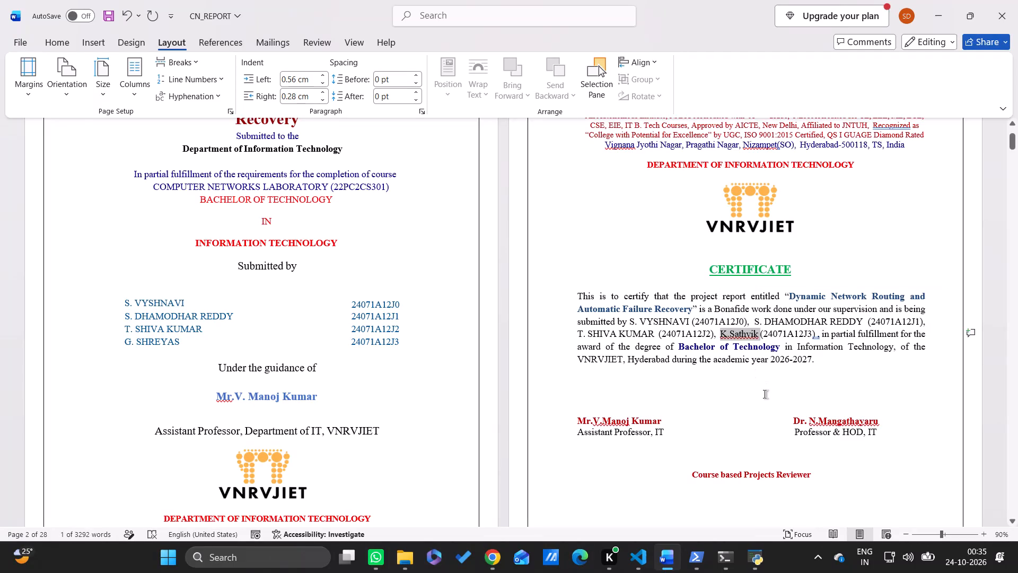
Replace the fourth student's name in the certificate paragraph with the fourth name listed on the cover page, in capitals.
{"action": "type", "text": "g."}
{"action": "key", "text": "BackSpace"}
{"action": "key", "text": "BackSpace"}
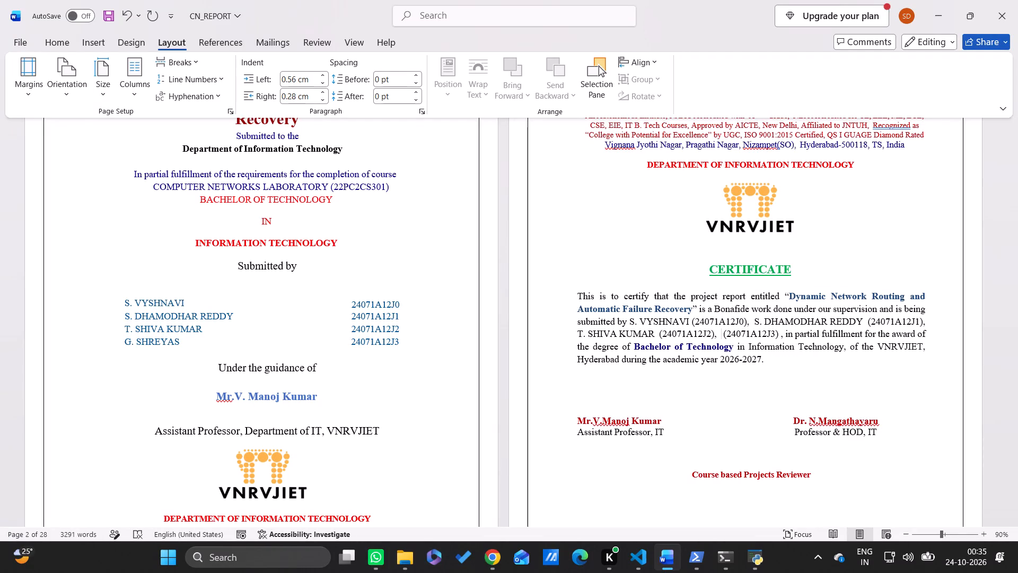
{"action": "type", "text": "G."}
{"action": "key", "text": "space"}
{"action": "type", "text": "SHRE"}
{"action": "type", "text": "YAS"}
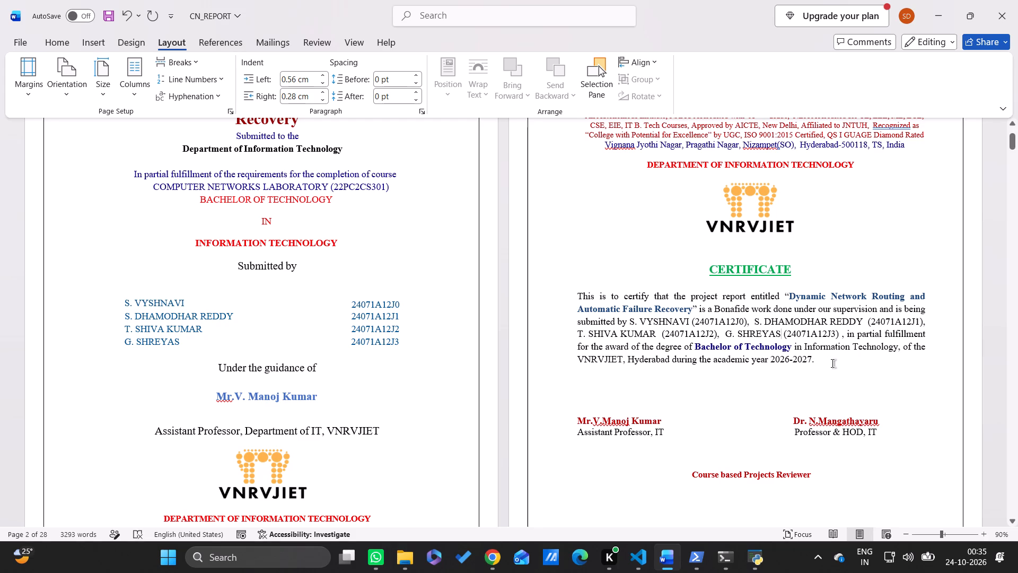
Review the cover, certificate, declaration and acknowledgement pages for the student names and project title.
{"action": "scroll", "coordinate": [832, 363], "scroll_direction": "up", "scroll_amount": 1}
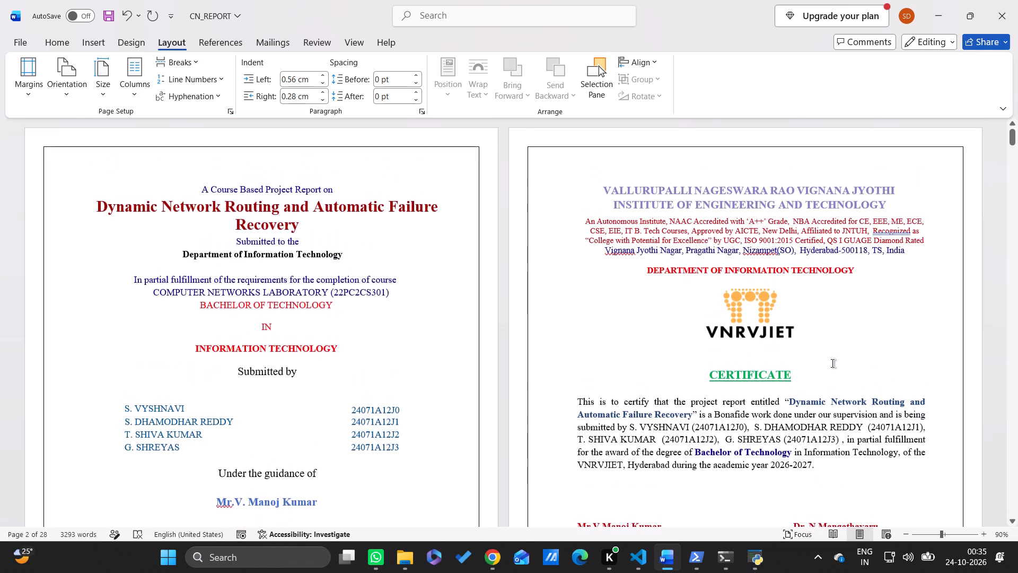
{"action": "scroll", "coordinate": [832, 363], "scroll_direction": "up", "scroll_amount": 1}
{"action": "scroll", "coordinate": [832, 363], "scroll_direction": "down", "scroll_amount": 3}
{"action": "scroll", "coordinate": [832, 363], "scroll_direction": "up", "scroll_amount": 2}
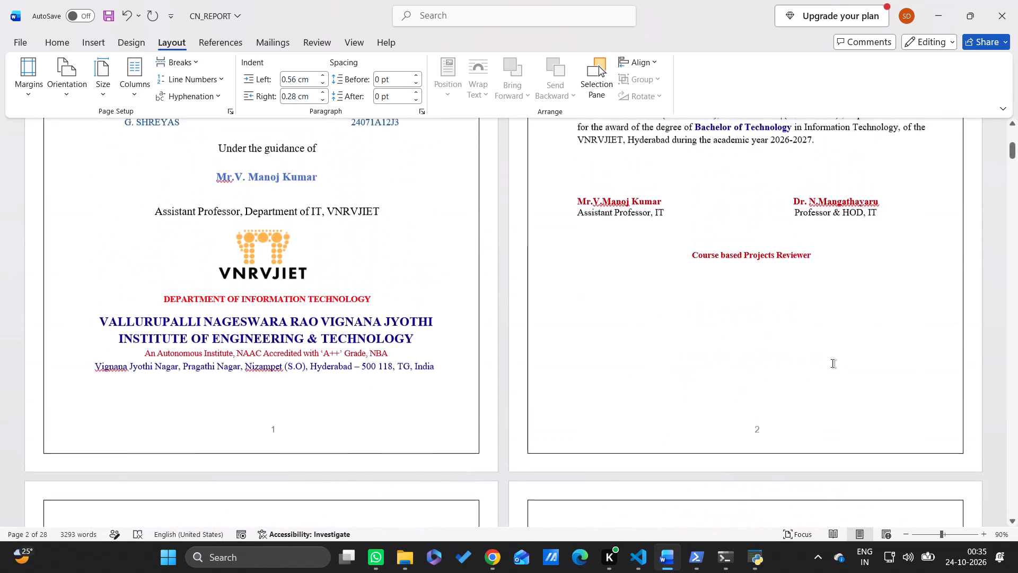
{"action": "scroll", "coordinate": [832, 363], "scroll_direction": "down", "scroll_amount": 3}
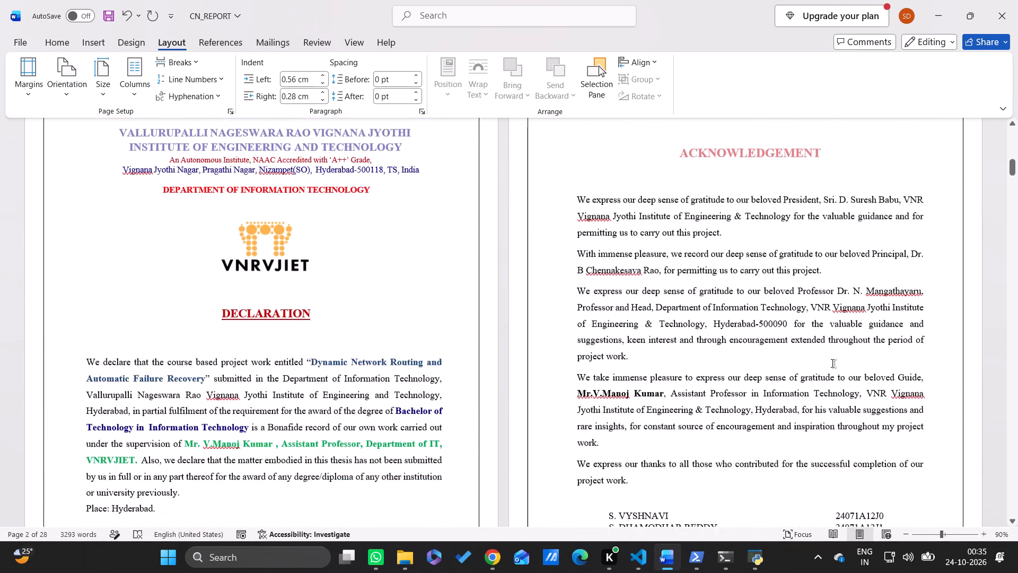
{"action": "scroll", "coordinate": [832, 363], "scroll_direction": "down", "scroll_amount": 1}
{"action": "scroll", "coordinate": [832, 363], "scroll_direction": "up", "scroll_amount": 6}
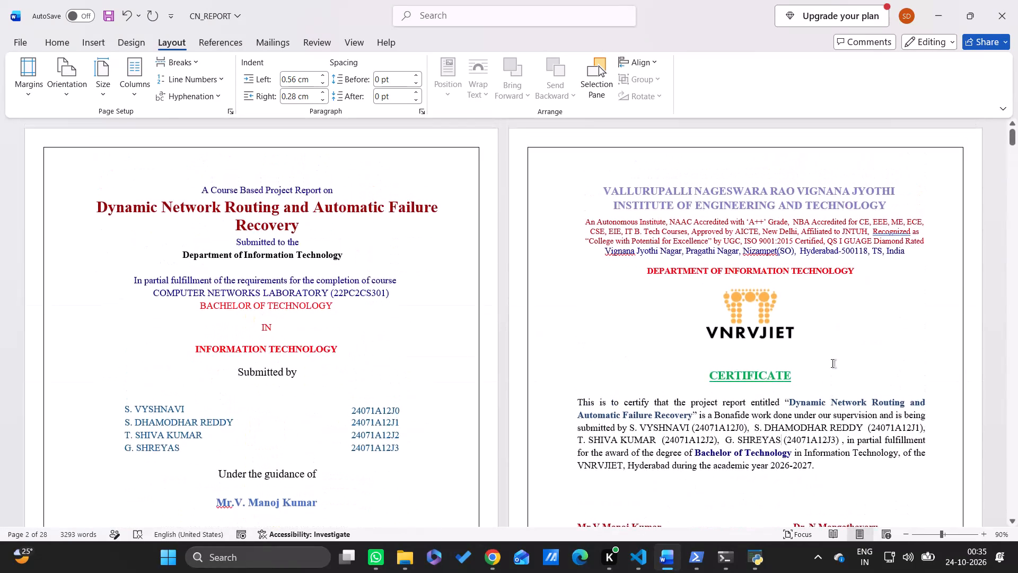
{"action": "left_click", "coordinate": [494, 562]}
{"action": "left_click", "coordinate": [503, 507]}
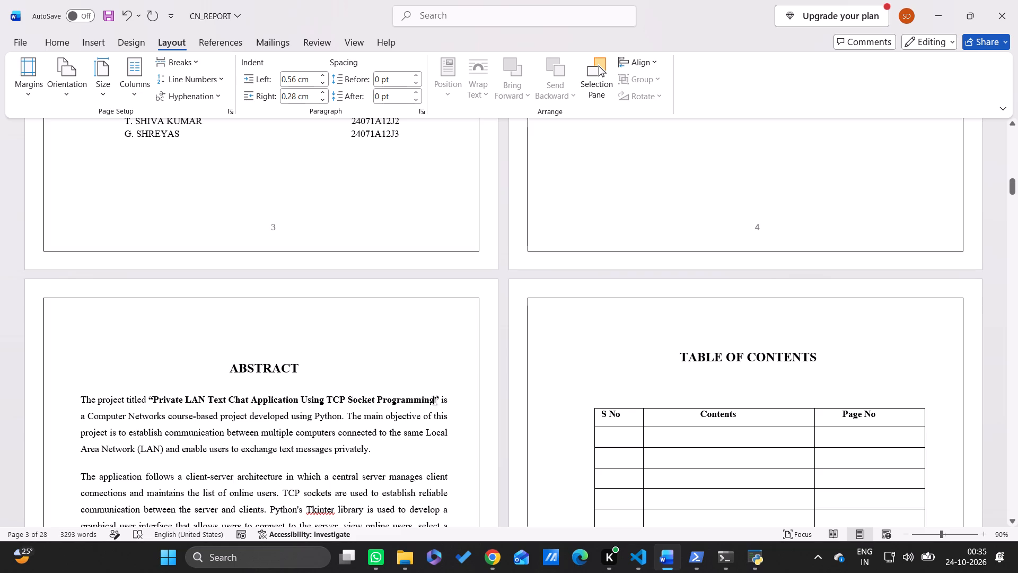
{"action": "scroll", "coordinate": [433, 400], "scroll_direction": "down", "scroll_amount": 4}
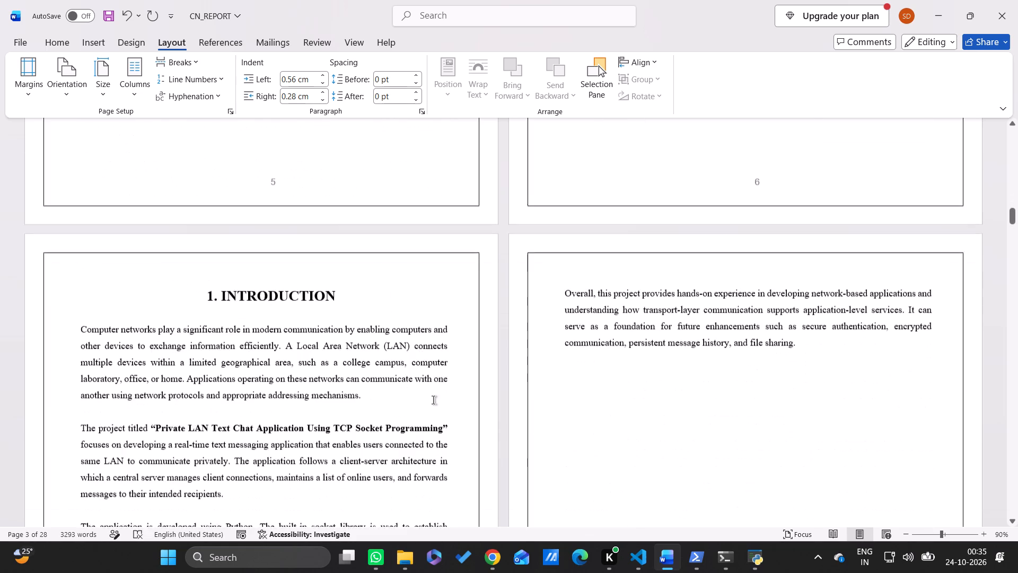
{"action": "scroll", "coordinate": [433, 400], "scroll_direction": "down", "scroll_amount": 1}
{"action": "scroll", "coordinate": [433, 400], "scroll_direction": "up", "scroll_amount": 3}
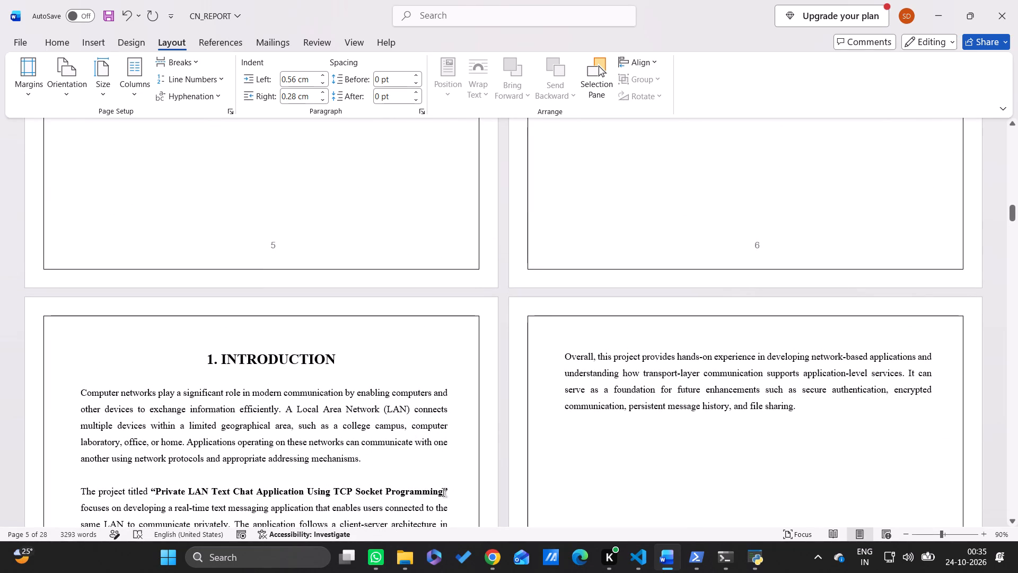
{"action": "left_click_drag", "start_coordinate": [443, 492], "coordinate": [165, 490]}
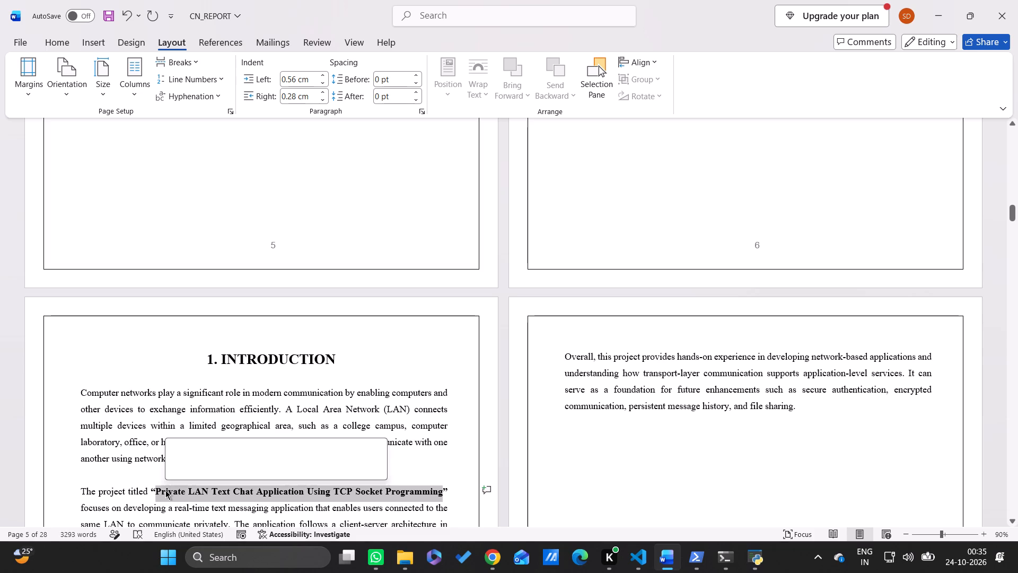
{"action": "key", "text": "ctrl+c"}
Copy the cover page title "Dynamic Network Routing and Automatic Failure Recovery" and use it as the search text in Find and Replace.
{"action": "scroll", "coordinate": [371, 473], "scroll_direction": "up", "scroll_amount": 4}
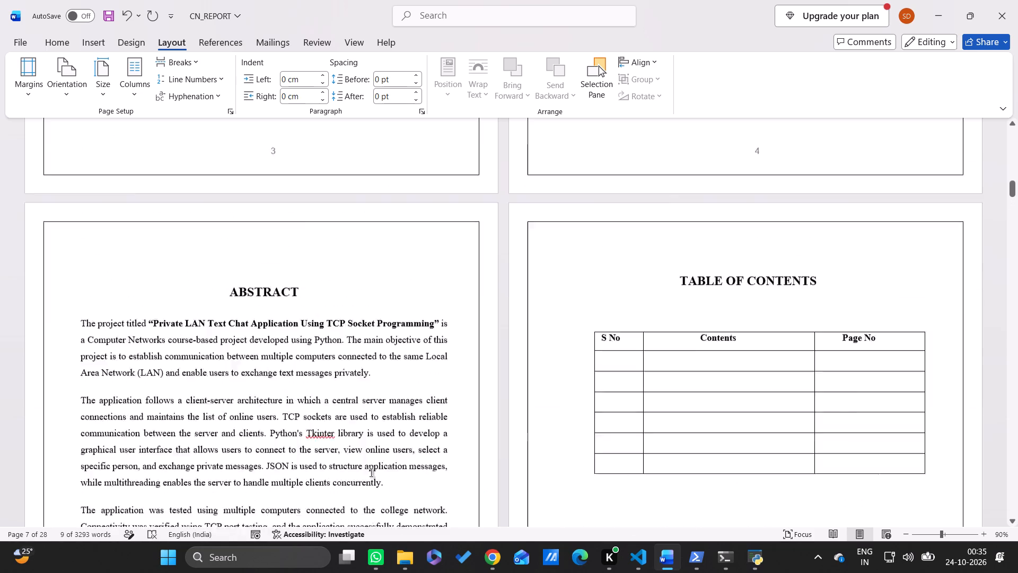
{"action": "scroll", "coordinate": [371, 473], "scroll_direction": "up", "scroll_amount": 6}
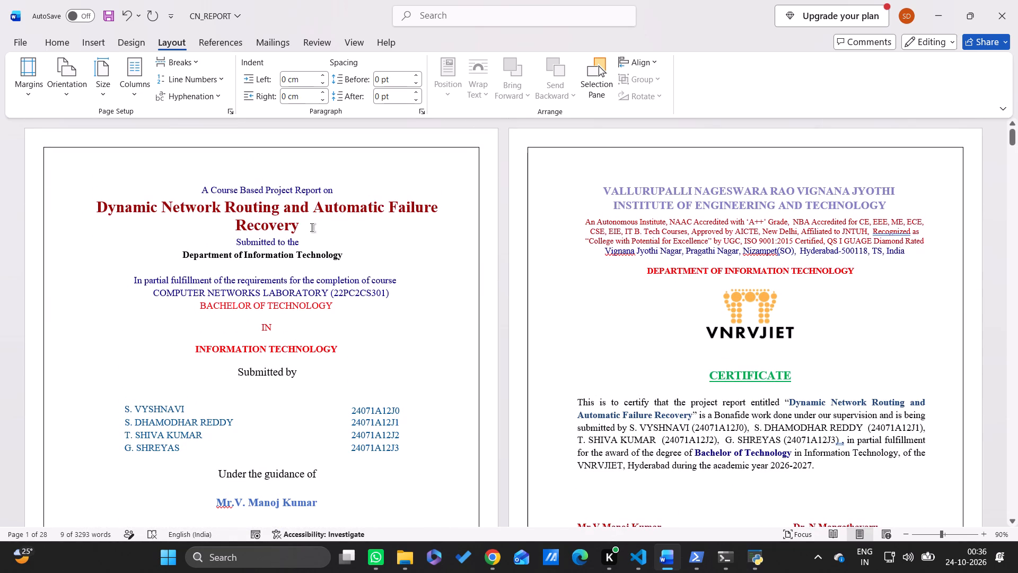
{"action": "left_click_drag", "start_coordinate": [312, 228], "coordinate": [112, 195]}
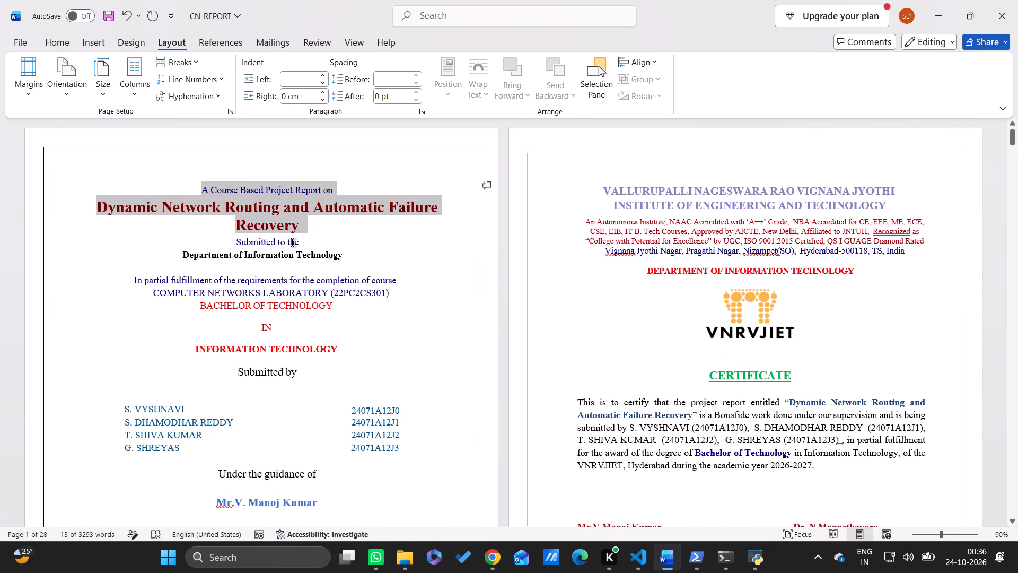
{"action": "left_click", "coordinate": [315, 227]}
{"action": "left_click_drag", "start_coordinate": [315, 227], "coordinate": [109, 202]}
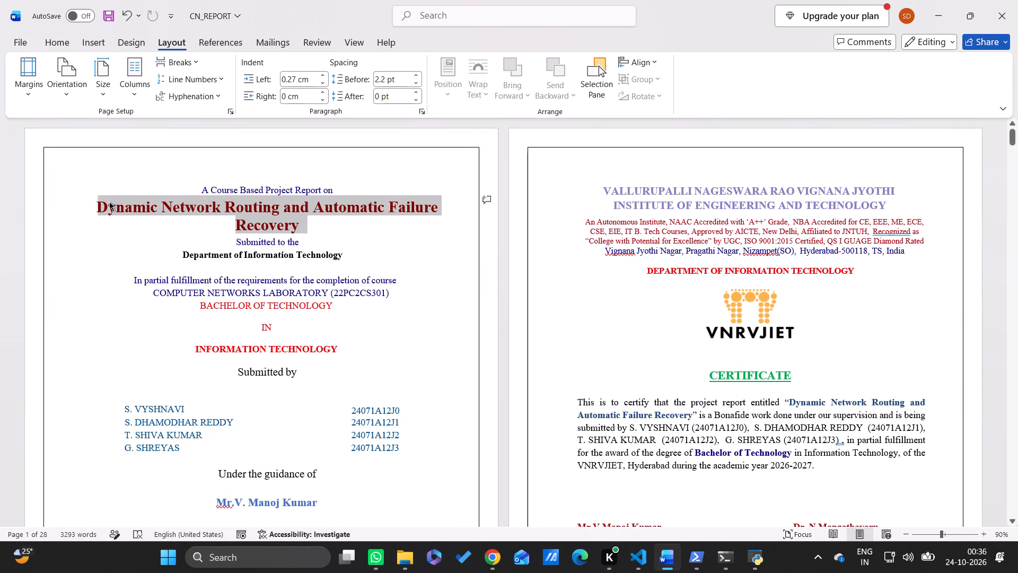
{"action": "left_click_drag", "start_coordinate": [109, 202], "coordinate": [106, 202]}
{"action": "key", "text": "ctrl+c"}
{"action": "key", "text": "ctrl+h"}
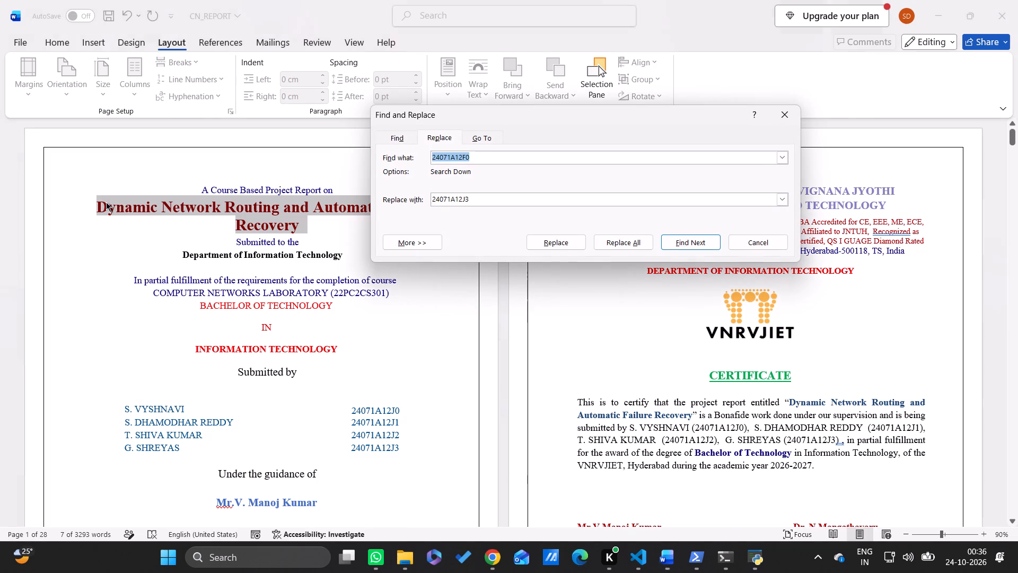
{"action": "key", "text": "ctrl+v"}
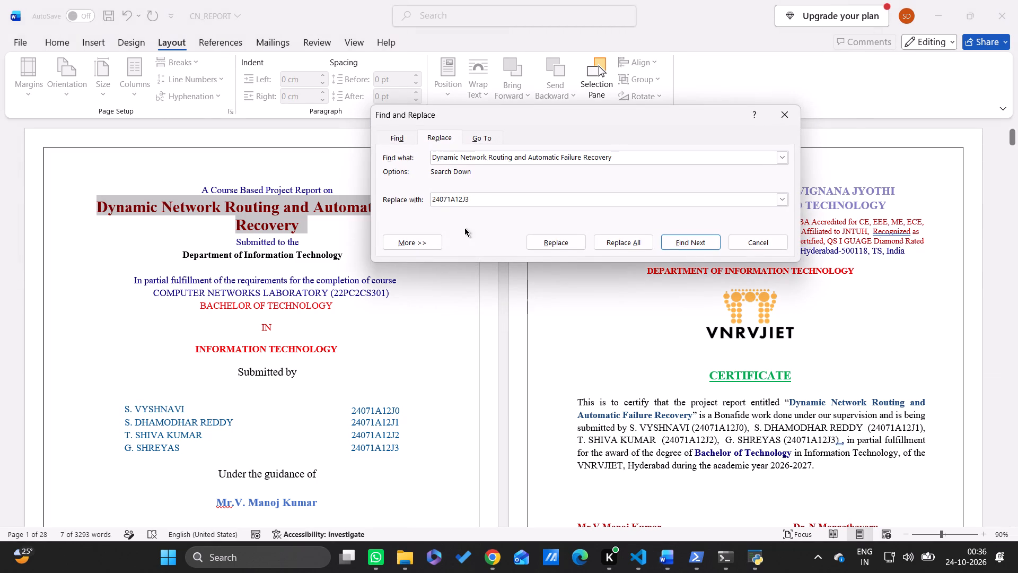
Set the replacement text to "Private LAN Text Chat Application Using TCP Socket Programm", copied from the Introduction's second paragraph.
{"action": "left_click", "coordinate": [499, 199]}
{"action": "scroll", "coordinate": [428, 474], "scroll_direction": "down", "scroll_amount": 5}
{"action": "scroll", "coordinate": [428, 474], "scroll_direction": "up", "scroll_amount": 1}
{"action": "scroll", "coordinate": [428, 474], "scroll_direction": "down", "scroll_amount": 4}
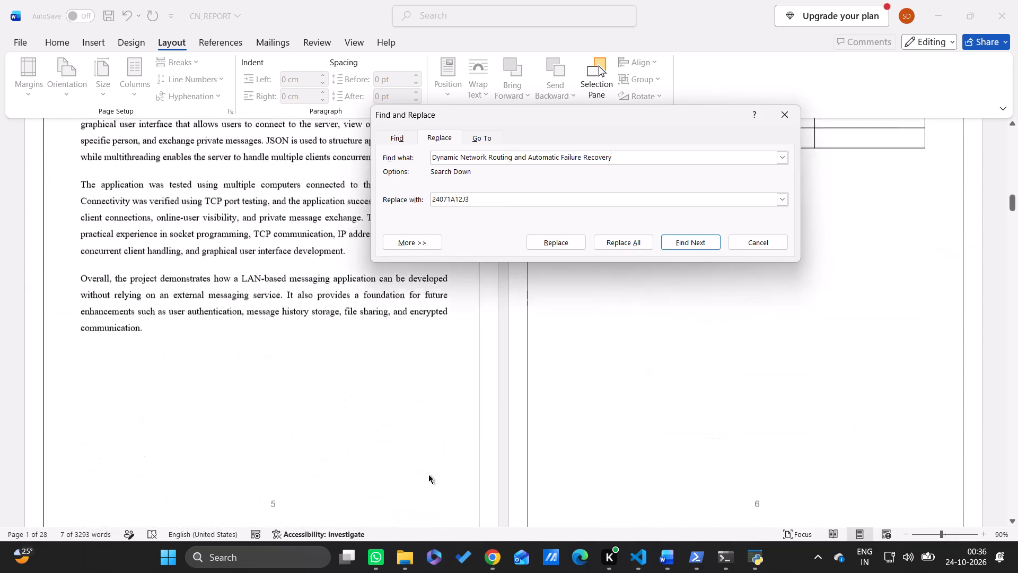
{"action": "scroll", "coordinate": [428, 474], "scroll_direction": "down", "scroll_amount": 3}
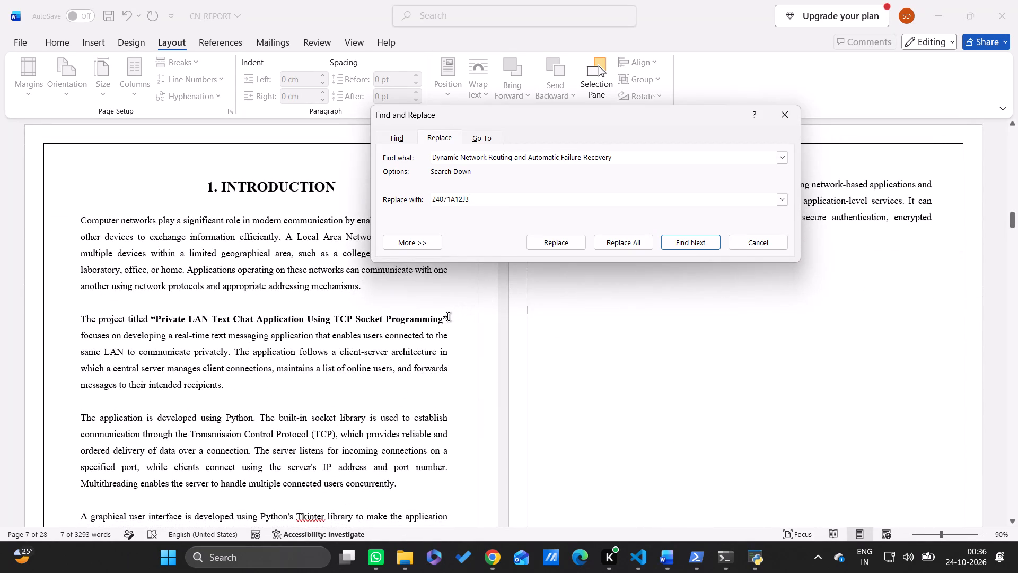
{"action": "left_click_drag", "start_coordinate": [443, 317], "coordinate": [161, 318]}
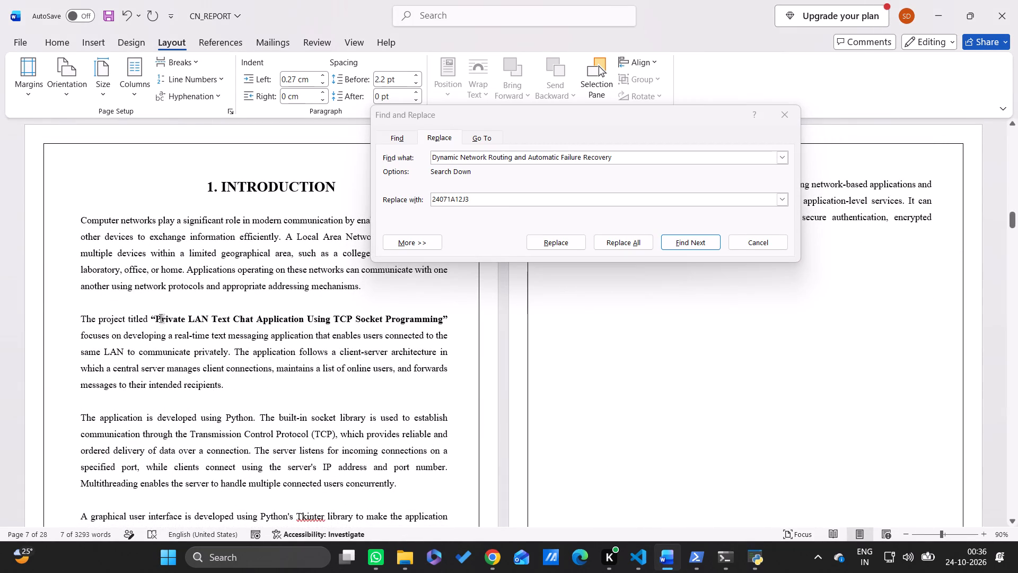
{"action": "left_click_drag", "start_coordinate": [161, 318], "coordinate": [160, 318]}
{"action": "left_click_drag", "start_coordinate": [155, 316], "coordinate": [406, 320]}
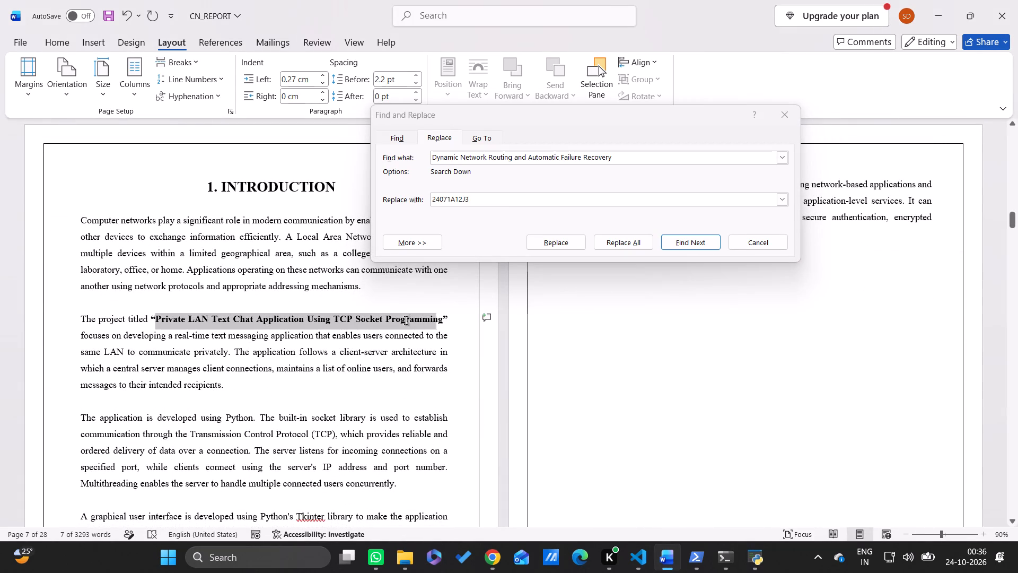
{"action": "left_click_drag", "start_coordinate": [406, 320], "coordinate": [429, 321]}
{"action": "key", "text": "ctrl+c"}
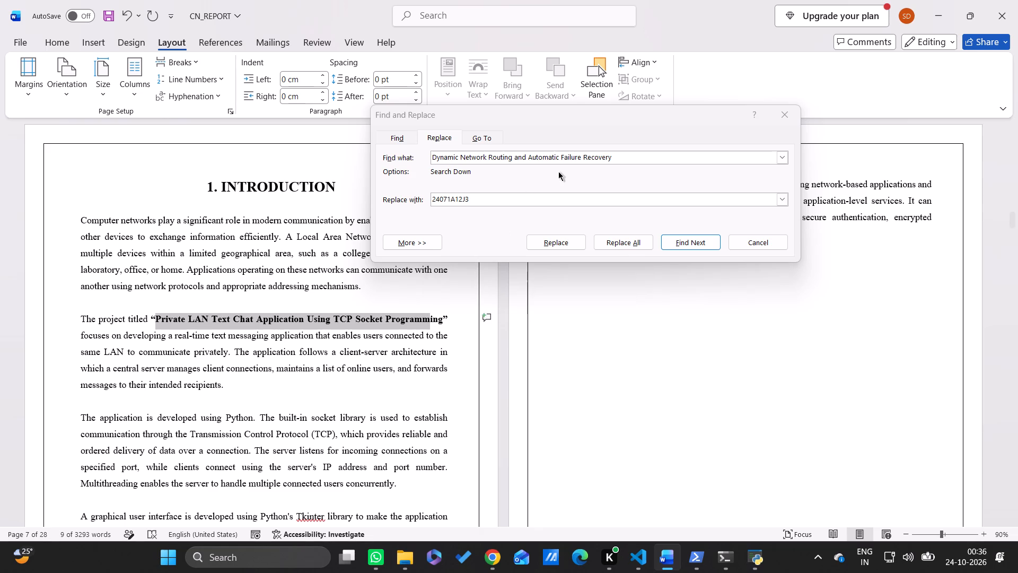
{"action": "left_click", "coordinate": [536, 192]}
{"action": "key", "text": "ctrl+a"}
{"action": "key", "text": "ctrl+v"}
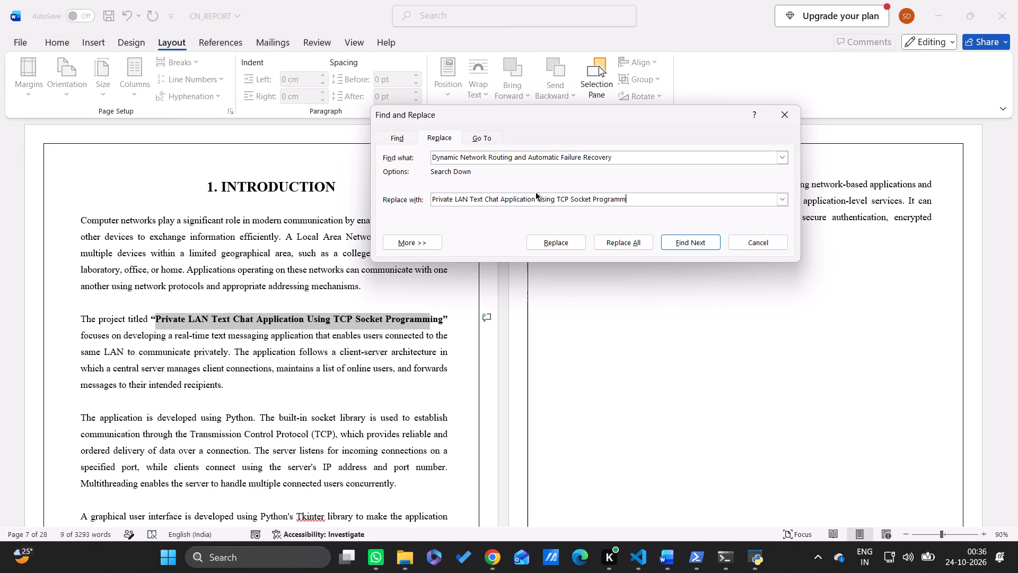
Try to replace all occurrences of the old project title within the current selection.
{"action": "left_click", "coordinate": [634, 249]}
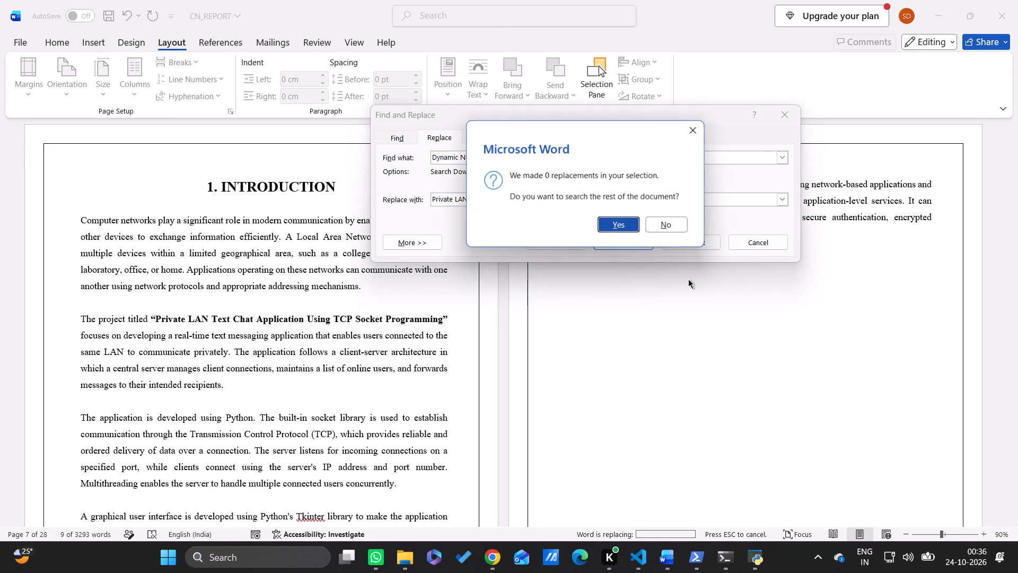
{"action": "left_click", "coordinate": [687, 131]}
Complete the last word of the replacement text so that it reads "Programming".
{"action": "left_click", "coordinate": [640, 198]}
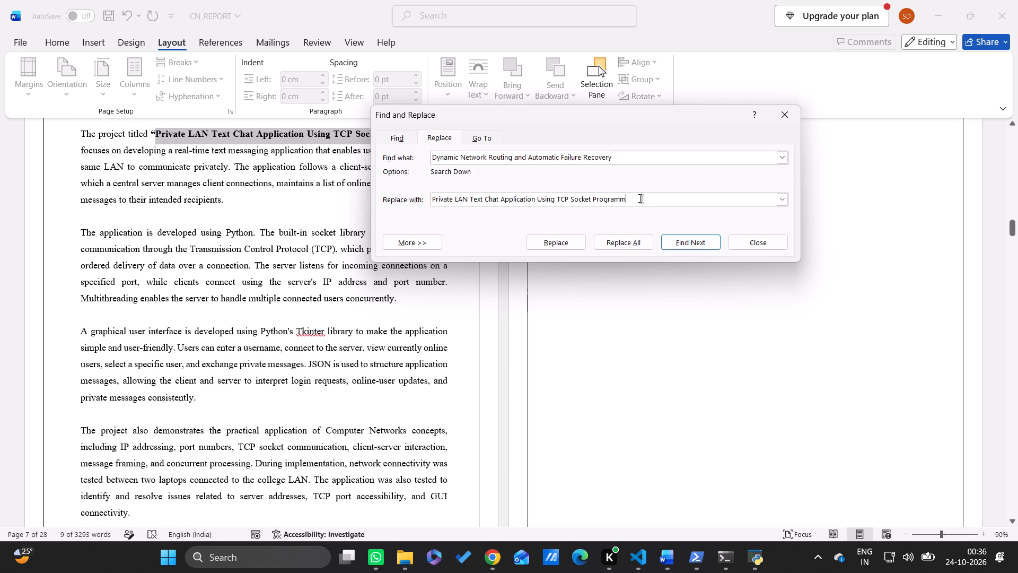
{"action": "scroll", "coordinate": [454, 328], "scroll_direction": "up", "scroll_amount": 2}
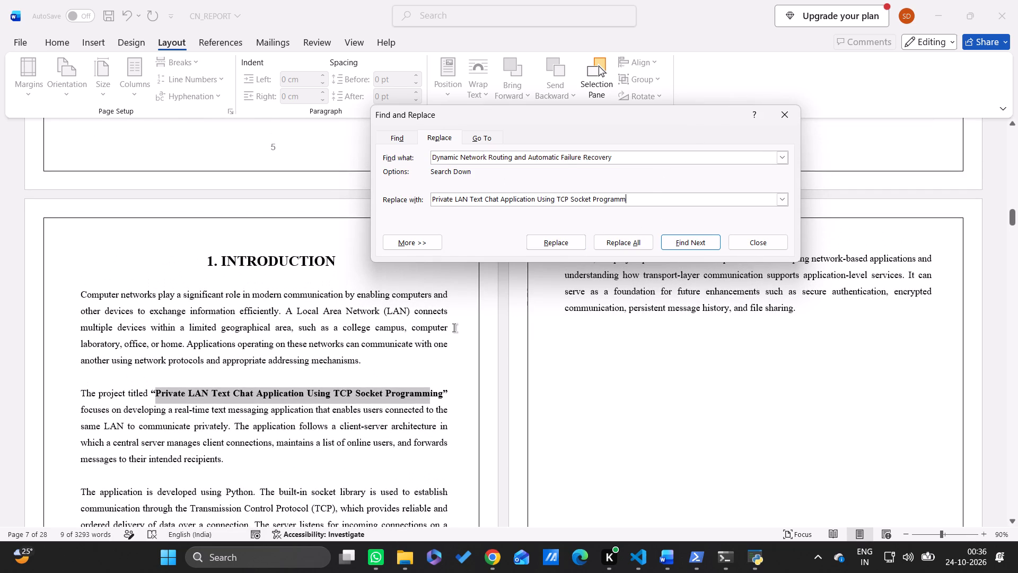
{"action": "type", "text": "ING"}
{"action": "key", "text": "BackSpace"}
{"action": "key", "text": "BackSpace"}
{"action": "key", "text": "BackSpace"}
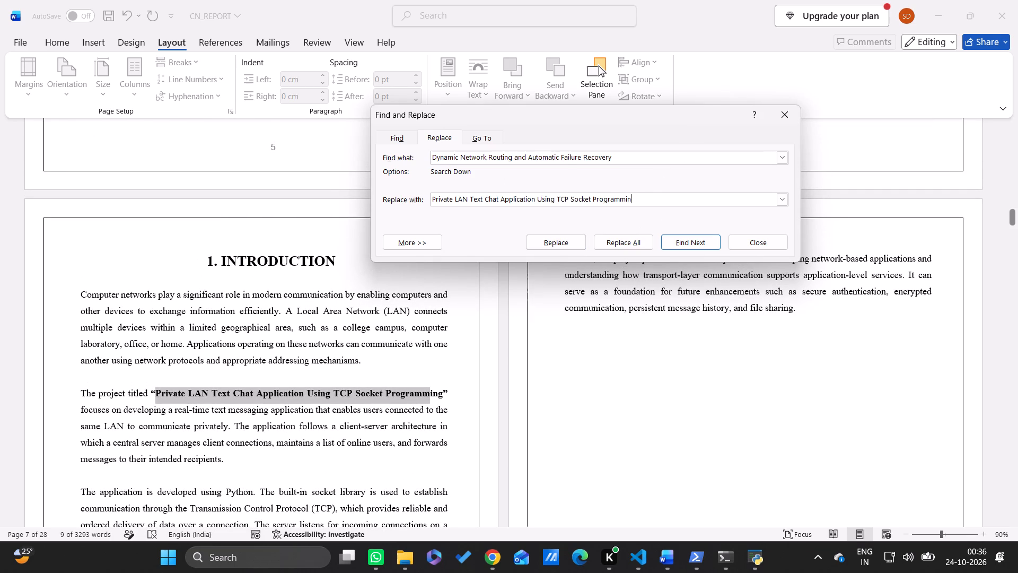
Replace all occurrences of the old project title, continuing the search from the beginning of the document.
{"action": "left_click", "coordinate": [627, 236]}
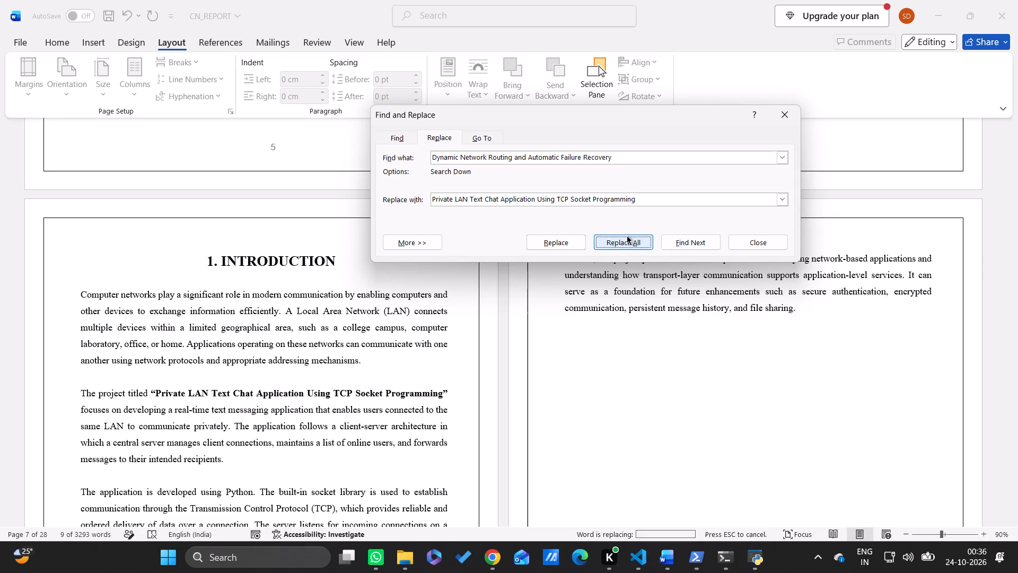
{"action": "left_click", "coordinate": [621, 227]}
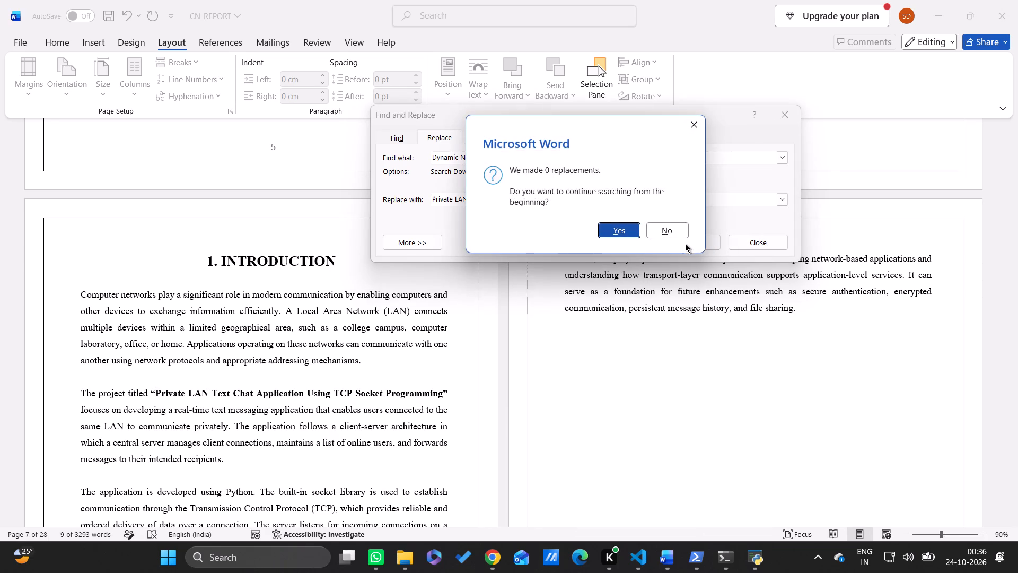
{"action": "left_click", "coordinate": [625, 232]}
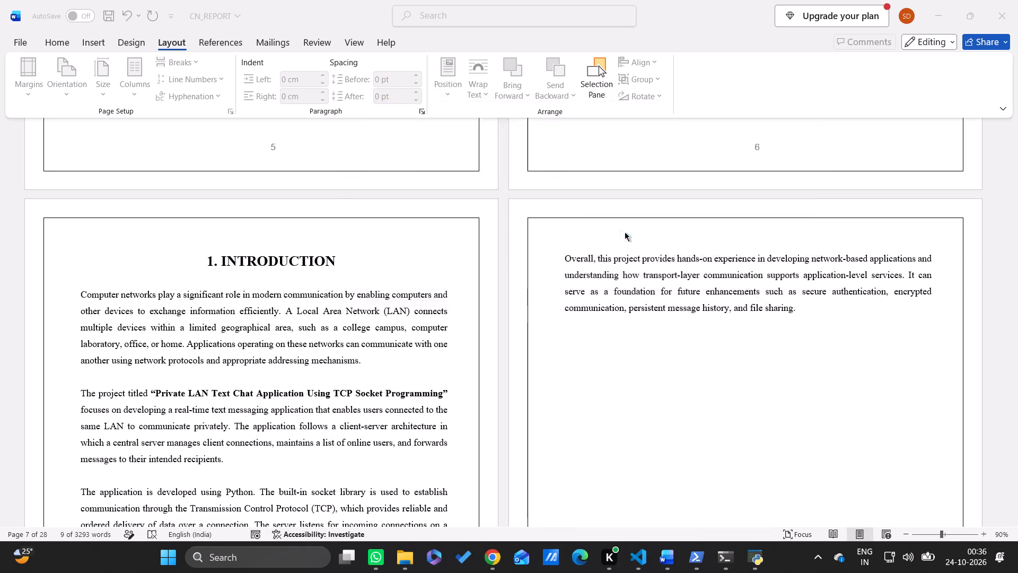
{"action": "left_click", "coordinate": [687, 220]}
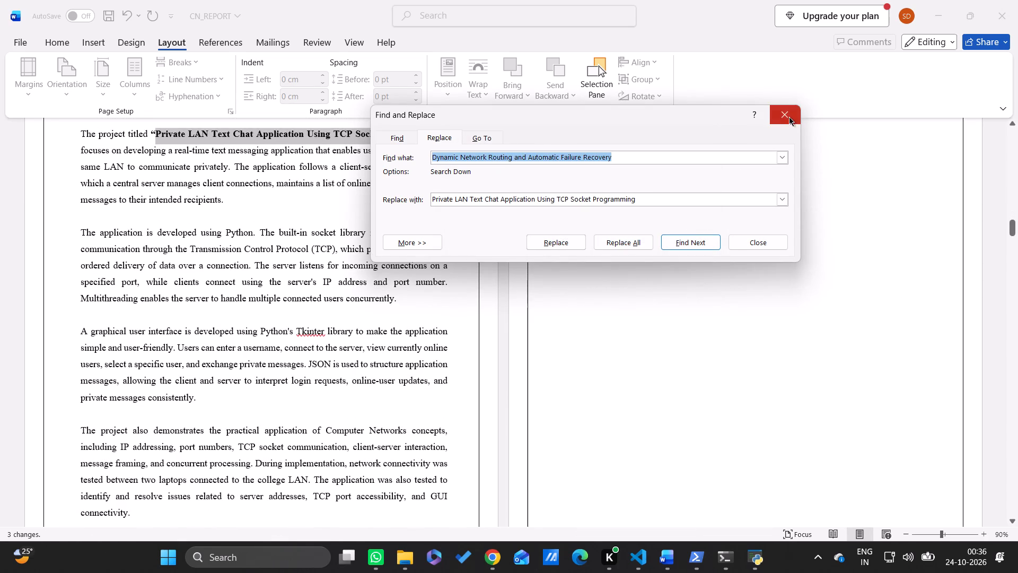
Close the Find and Replace dialog and check the replaced project title on the cover and certificate pages.
{"action": "left_click", "coordinate": [786, 115]}
{"action": "scroll", "coordinate": [634, 304], "scroll_direction": "up", "scroll_amount": 3}
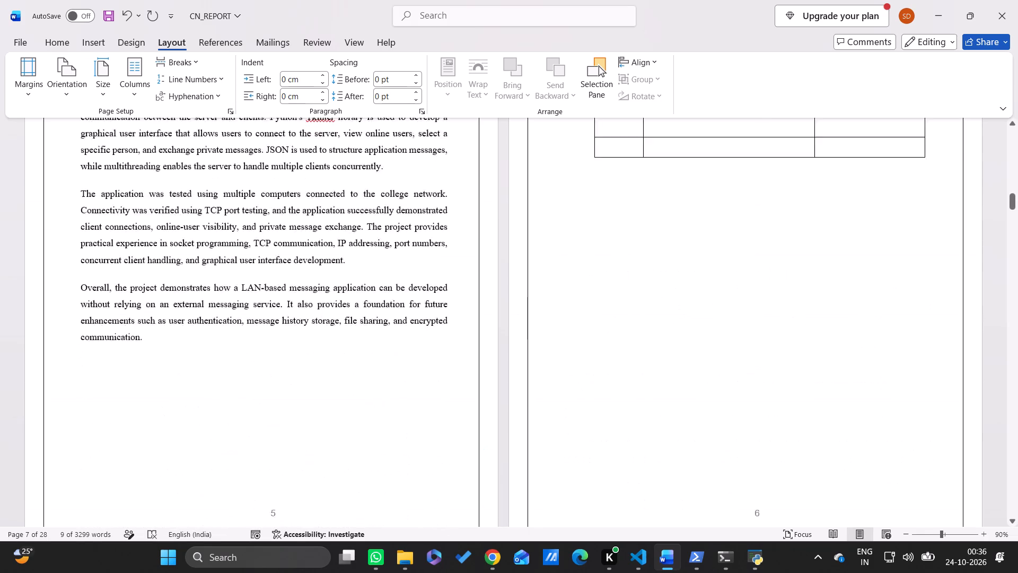
{"action": "scroll", "coordinate": [634, 304], "scroll_direction": "up", "scroll_amount": 1}
{"action": "scroll", "coordinate": [612, 349], "scroll_direction": "up", "scroll_amount": 1}
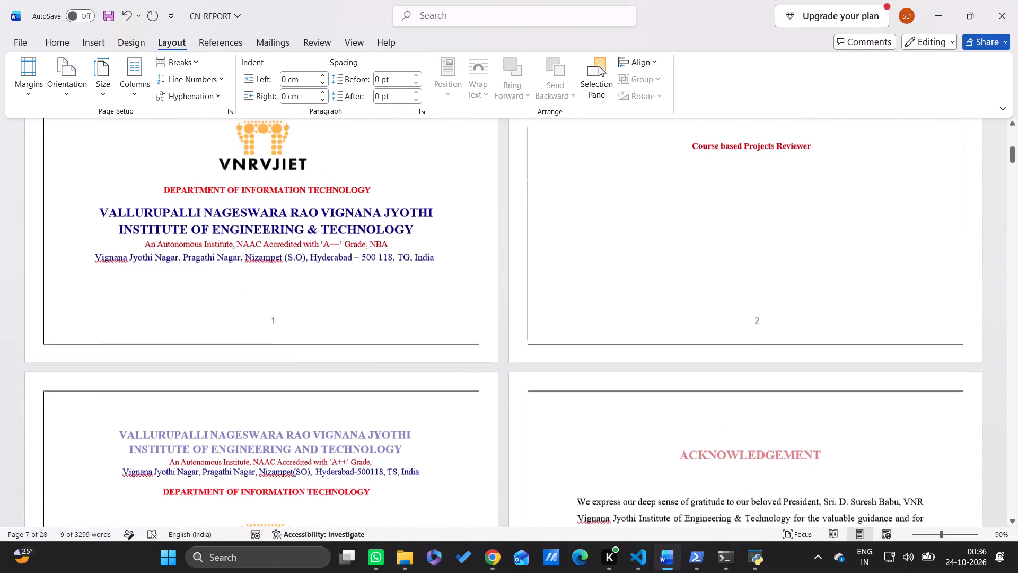
{"action": "scroll", "coordinate": [612, 349], "scroll_direction": "up", "scroll_amount": 4}
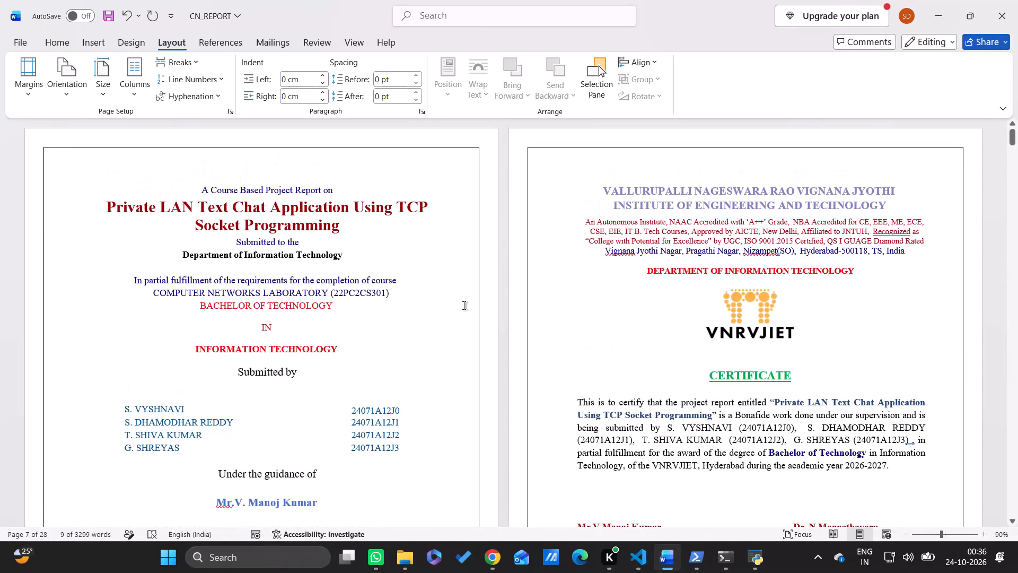
{"action": "left_click", "coordinate": [446, 299]}
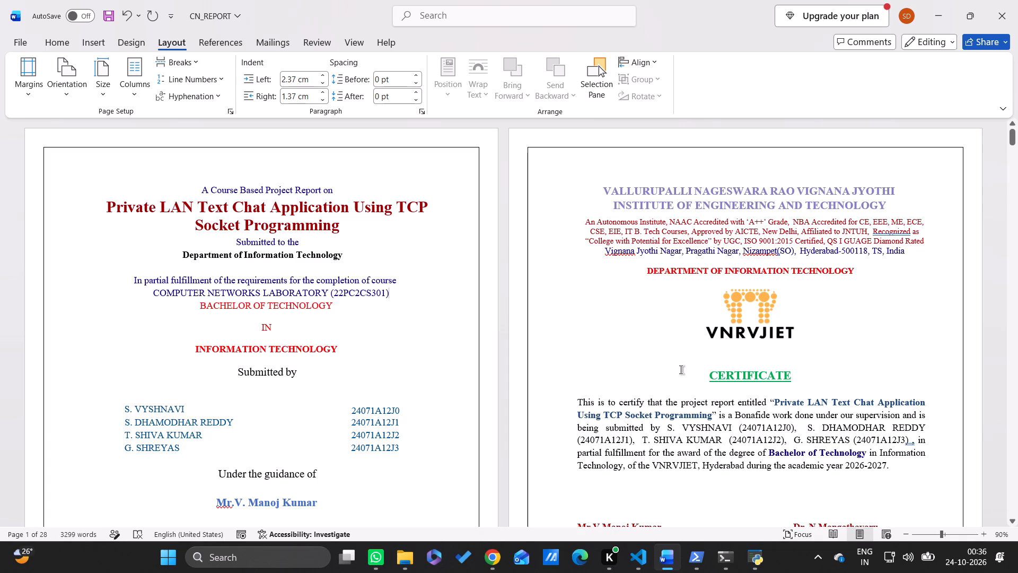
Review the front matter from the certificate through the declaration, acknowledgement, abstract and table of contents to the Introduction.
{"action": "scroll", "coordinate": [681, 370], "scroll_direction": "down", "scroll_amount": 3}
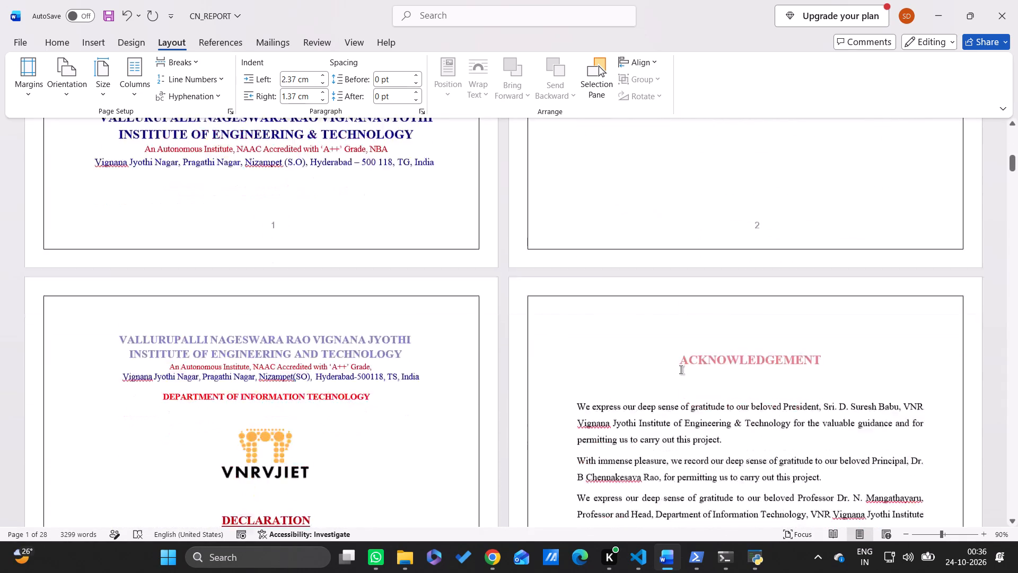
{"action": "scroll", "coordinate": [681, 370], "scroll_direction": "down", "scroll_amount": 2}
{"action": "scroll", "coordinate": [681, 370], "scroll_direction": "up", "scroll_amount": 3}
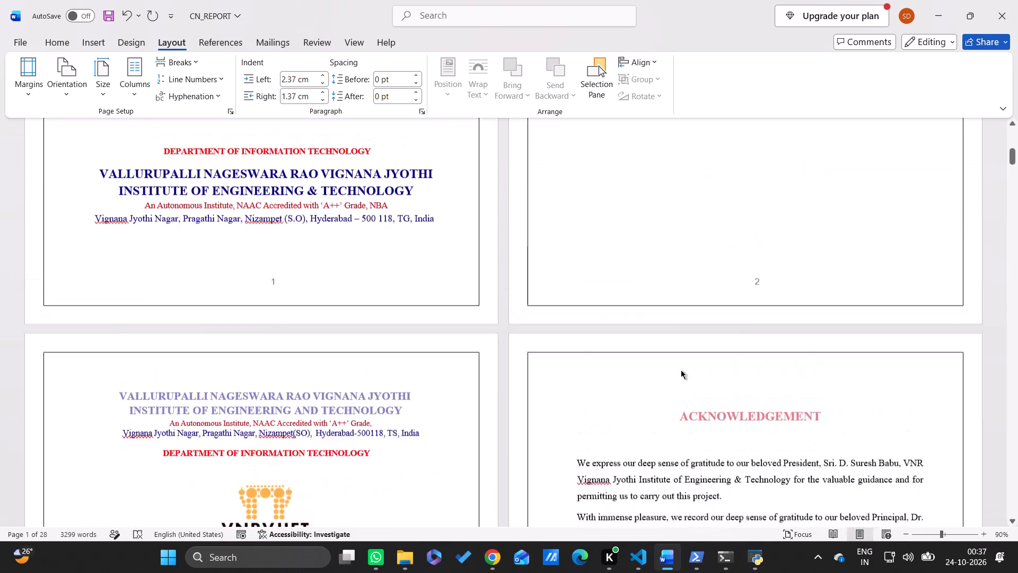
{"action": "scroll", "coordinate": [681, 370], "scroll_direction": "down", "scroll_amount": 12}
{"action": "scroll", "coordinate": [681, 370], "scroll_direction": "up", "scroll_amount": 3}
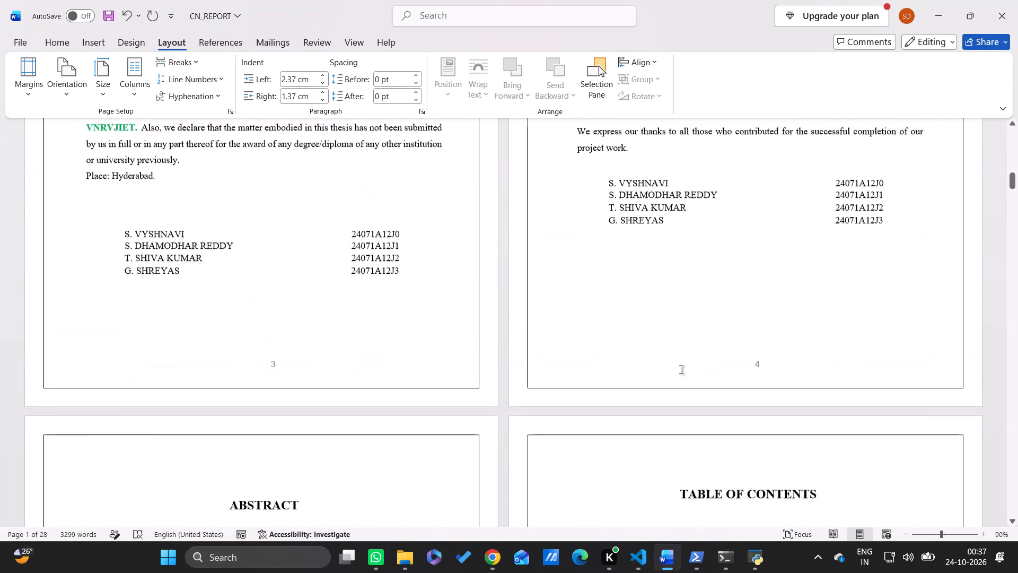
{"action": "scroll", "coordinate": [681, 370], "scroll_direction": "up", "scroll_amount": 3}
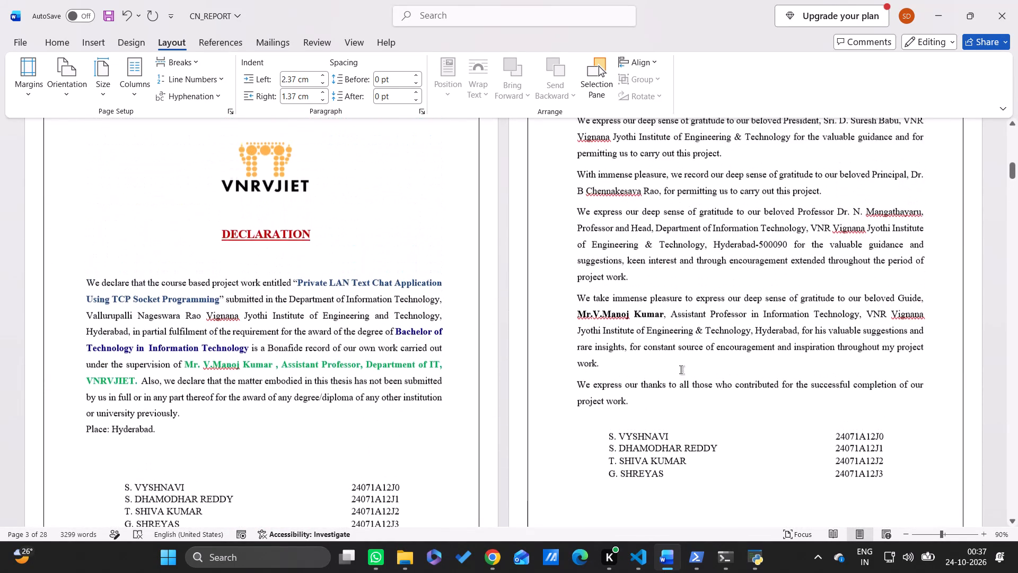
{"action": "scroll", "coordinate": [681, 370], "scroll_direction": "up", "scroll_amount": 2}
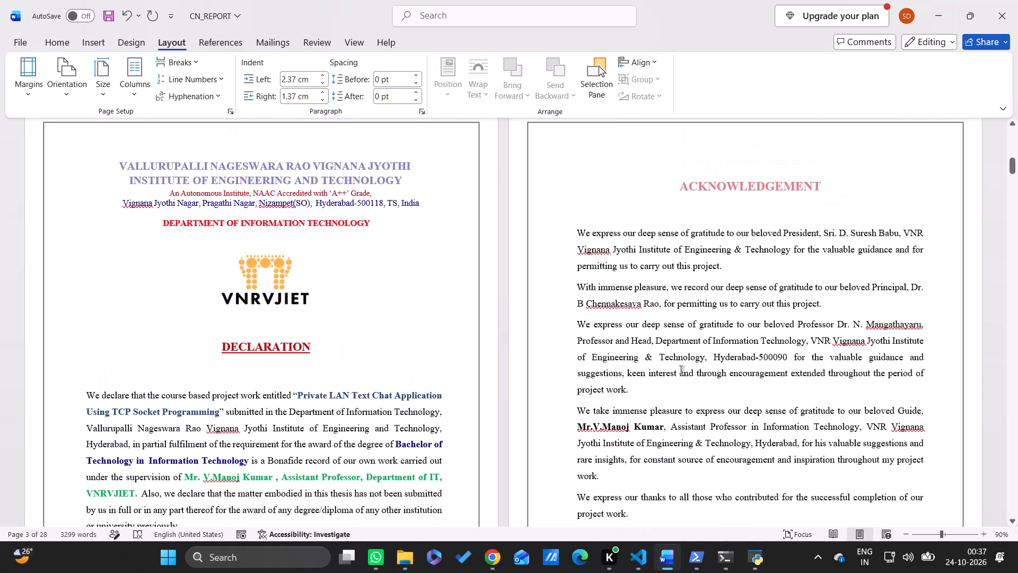
{"action": "scroll", "coordinate": [681, 370], "scroll_direction": "down", "scroll_amount": 7}
{"action": "scroll", "coordinate": [681, 370], "scroll_direction": "up", "scroll_amount": 2}
{"action": "scroll", "coordinate": [681, 370], "scroll_direction": "down", "scroll_amount": 3}
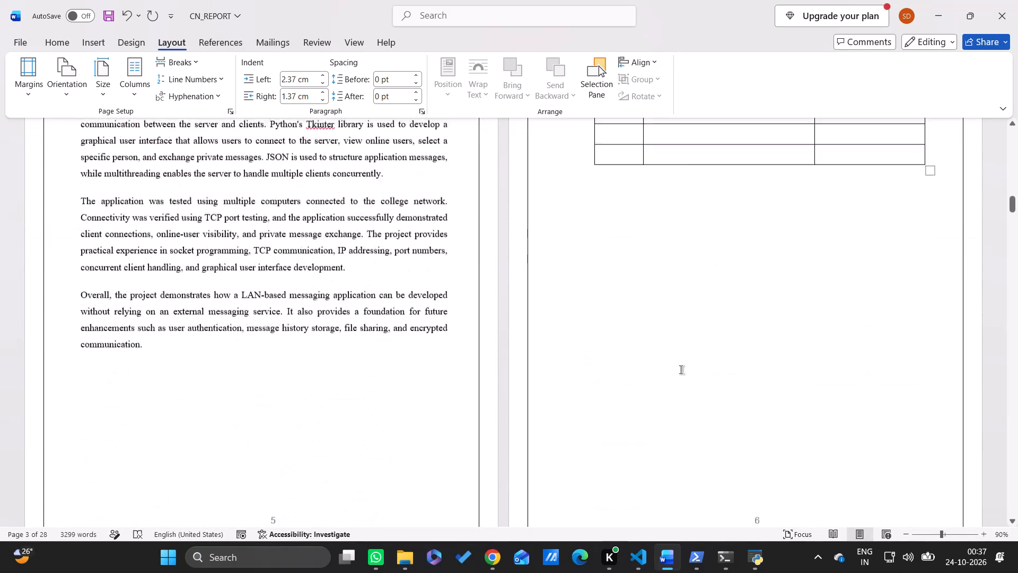
{"action": "scroll", "coordinate": [681, 370], "scroll_direction": "down", "scroll_amount": 2}
{"action": "scroll", "coordinate": [681, 370], "scroll_direction": "up", "scroll_amount": 1}
{"action": "scroll", "coordinate": [681, 370], "scroll_direction": "down", "scroll_amount": 8}
{"action": "scroll", "coordinate": [681, 370], "scroll_direction": "up", "scroll_amount": 5}
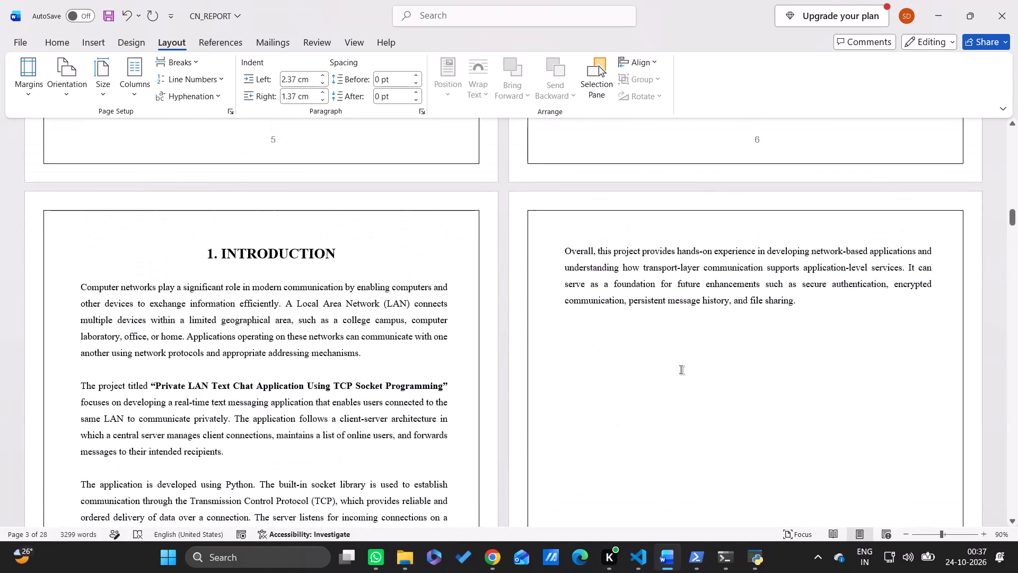
Review the report body from the Problem Statement and Objectives through the source code to the Conclusion and References.
{"action": "scroll", "coordinate": [681, 370], "scroll_direction": "down", "scroll_amount": 6}
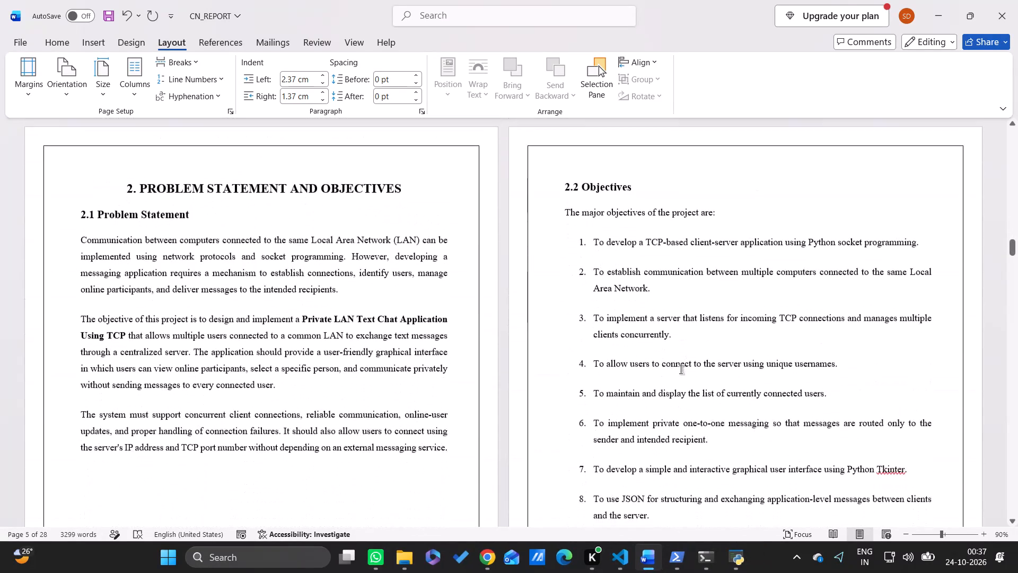
{"action": "scroll", "coordinate": [681, 370], "scroll_direction": "up", "scroll_amount": 1}
{"action": "scroll", "coordinate": [681, 370], "scroll_direction": "down", "scroll_amount": 4}
{"action": "scroll", "coordinate": [681, 370], "scroll_direction": "up", "scroll_amount": 2}
{"action": "scroll", "coordinate": [681, 370], "scroll_direction": "down", "scroll_amount": 3}
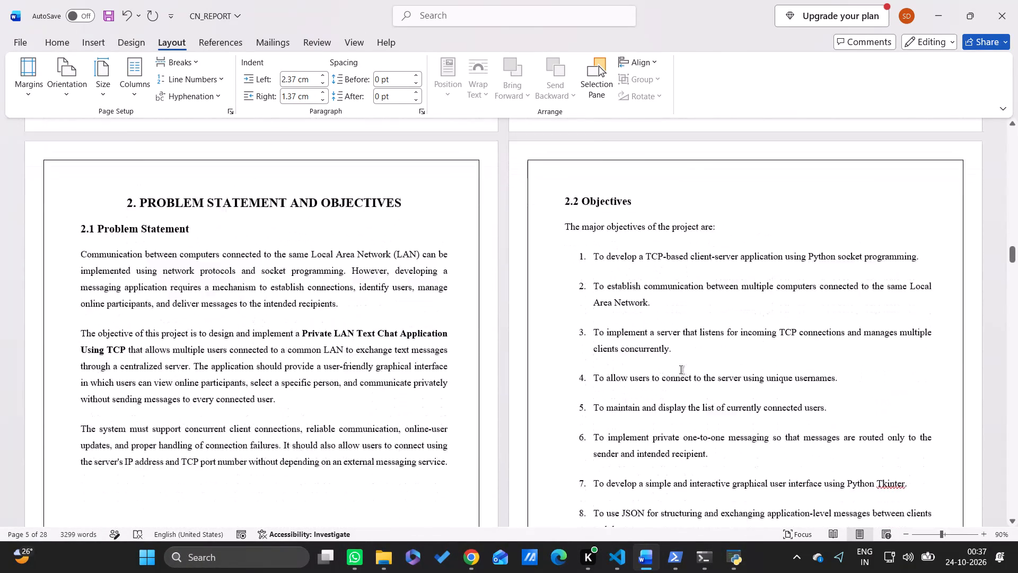
{"action": "scroll", "coordinate": [681, 370], "scroll_direction": "down", "scroll_amount": 6}
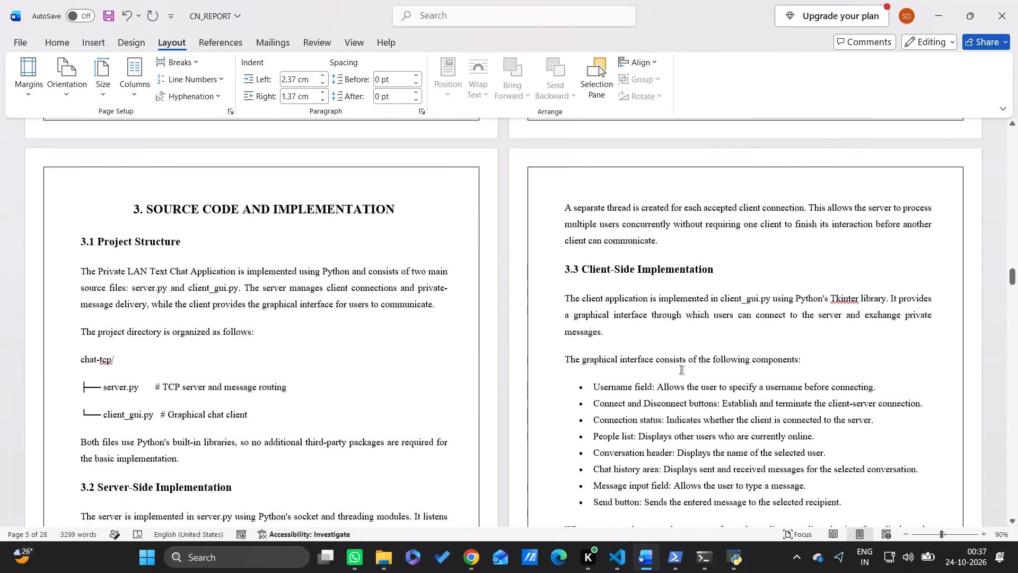
{"action": "scroll", "coordinate": [681, 370], "scroll_direction": "down", "scroll_amount": 2}
{"action": "scroll", "coordinate": [681, 370], "scroll_direction": "up", "scroll_amount": 3}
{"action": "scroll", "coordinate": [681, 370], "scroll_direction": "down", "scroll_amount": 3}
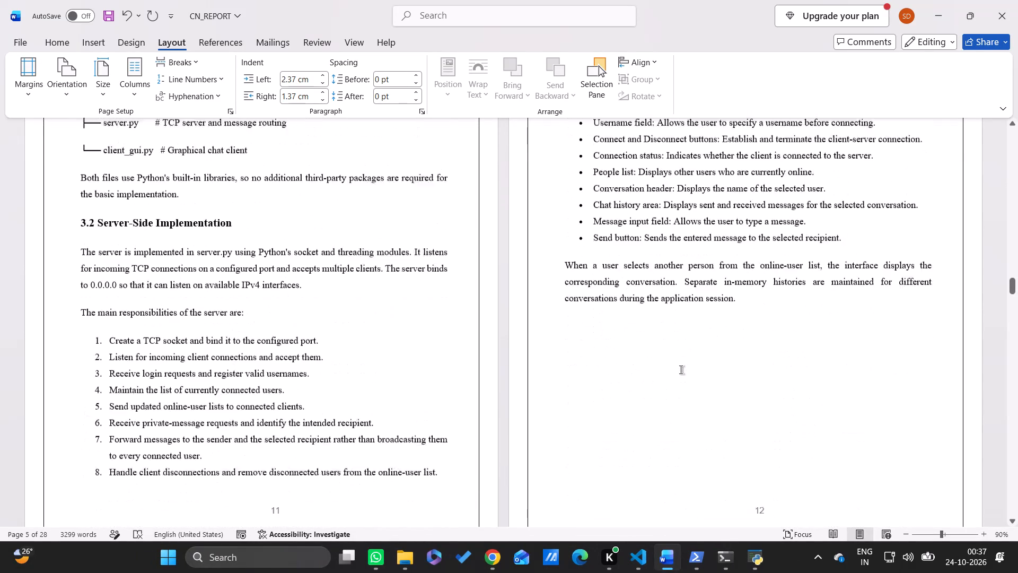
{"action": "scroll", "coordinate": [681, 370], "scroll_direction": "down", "scroll_amount": 5}
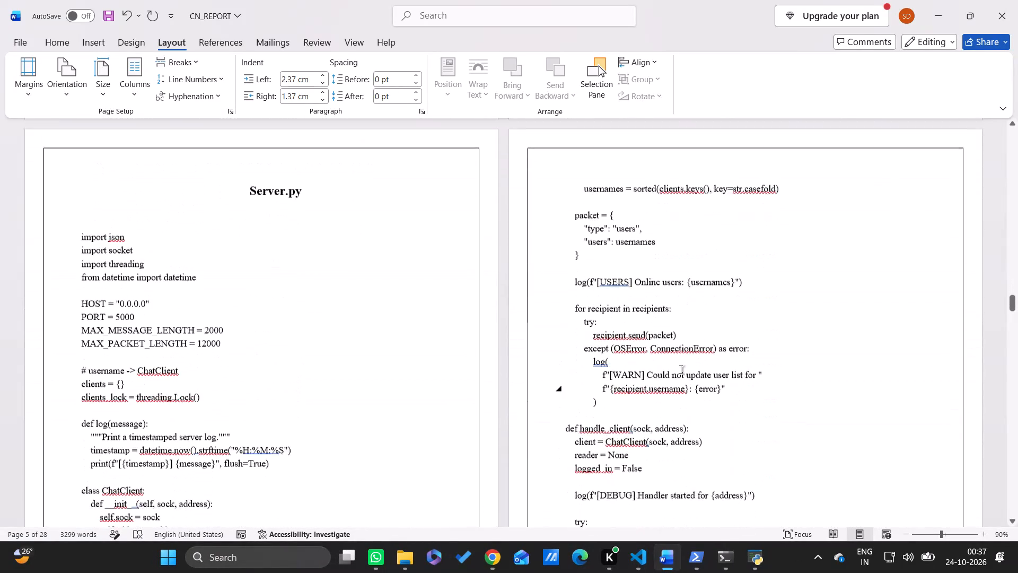
{"action": "scroll", "coordinate": [681, 370], "scroll_direction": "down", "scroll_amount": 3}
{"action": "scroll", "coordinate": [681, 370], "scroll_direction": "up", "scroll_amount": 2}
{"action": "scroll", "coordinate": [681, 370], "scroll_direction": "down", "scroll_amount": 4}
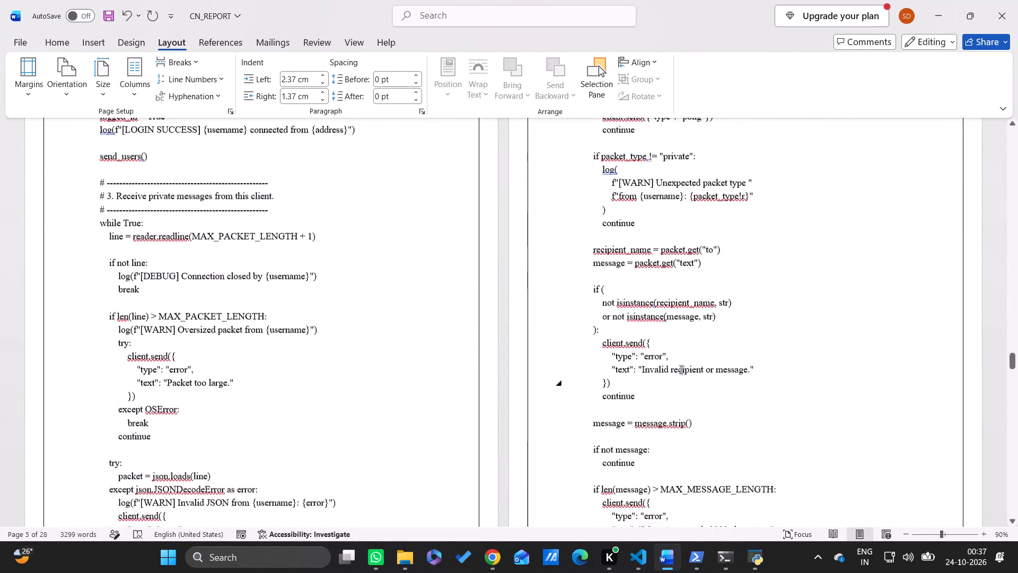
{"action": "scroll", "coordinate": [681, 370], "scroll_direction": "down", "scroll_amount": 17}
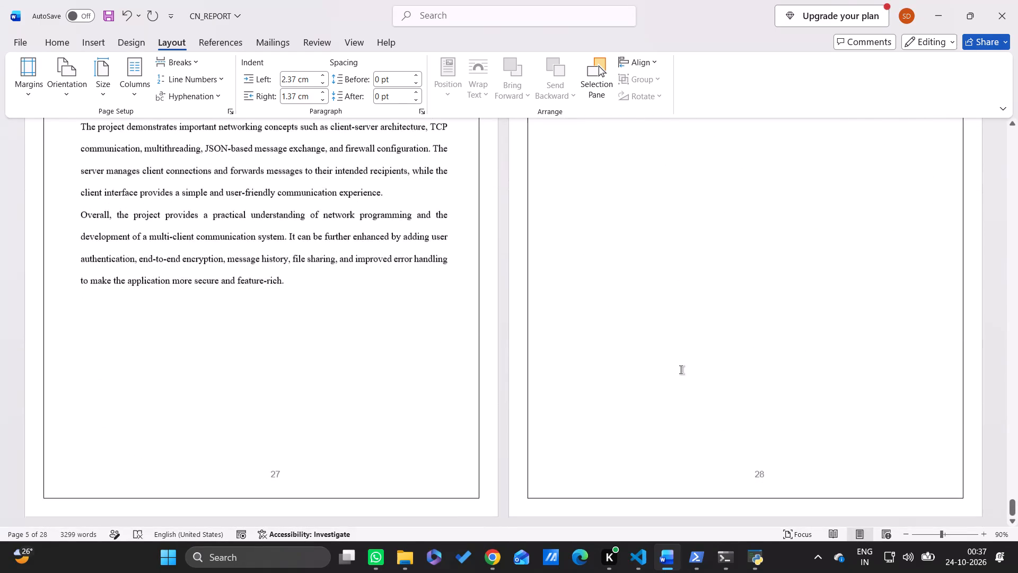
{"action": "scroll", "coordinate": [681, 370], "scroll_direction": "up", "scroll_amount": 3}
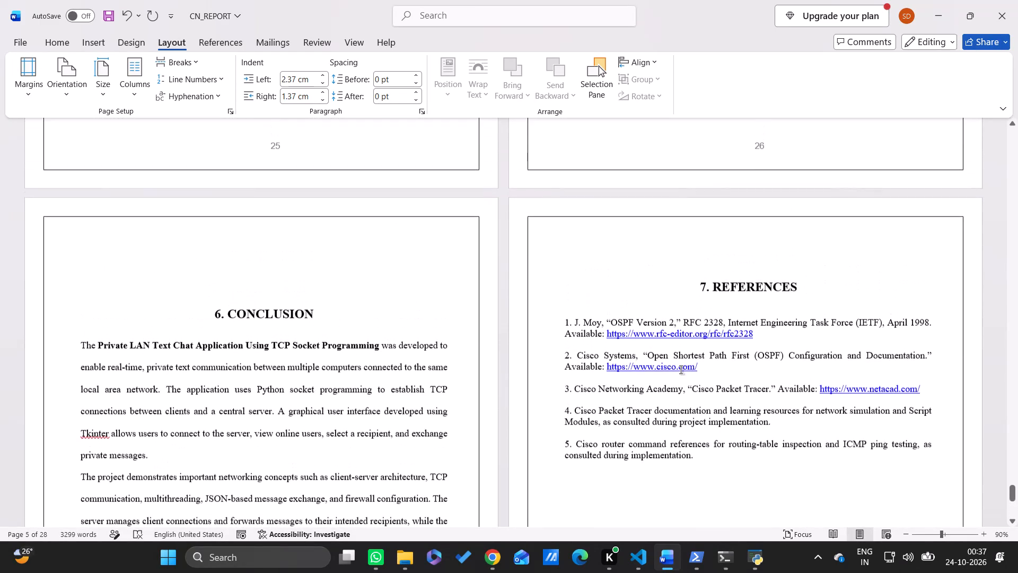
Look back from the Conclusion through the output and implementation sections, and recheck the front pages up to the table of contents.
{"action": "left_click", "coordinate": [272, 297]}
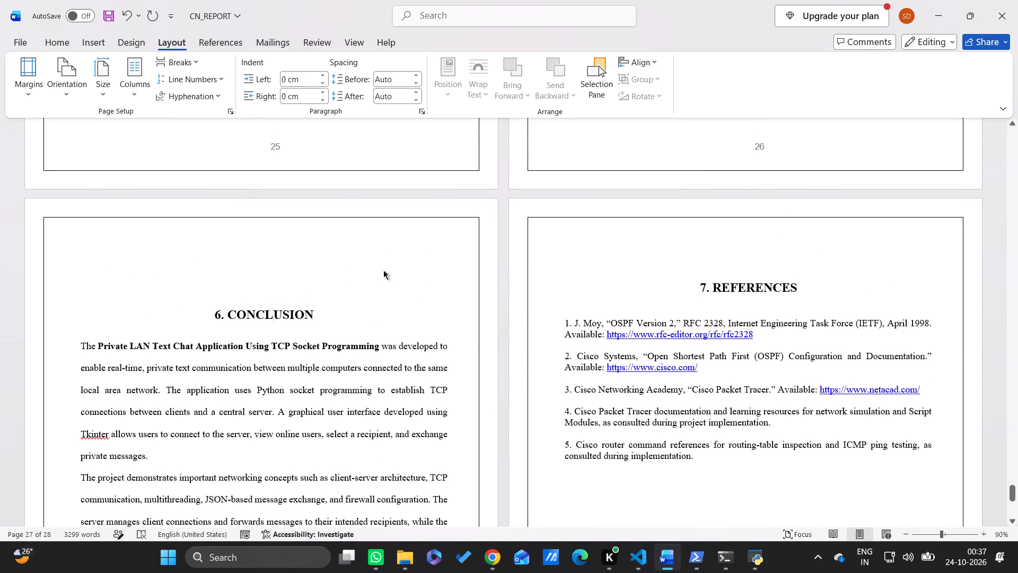
{"action": "scroll", "coordinate": [383, 270], "scroll_direction": "up", "scroll_amount": 3}
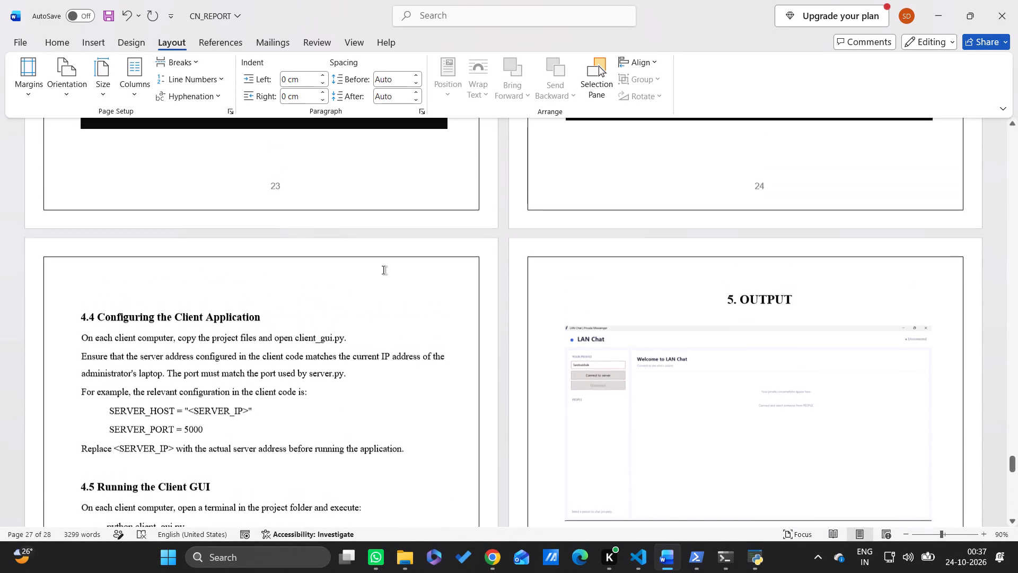
{"action": "scroll", "coordinate": [383, 270], "scroll_direction": "up", "scroll_amount": 14}
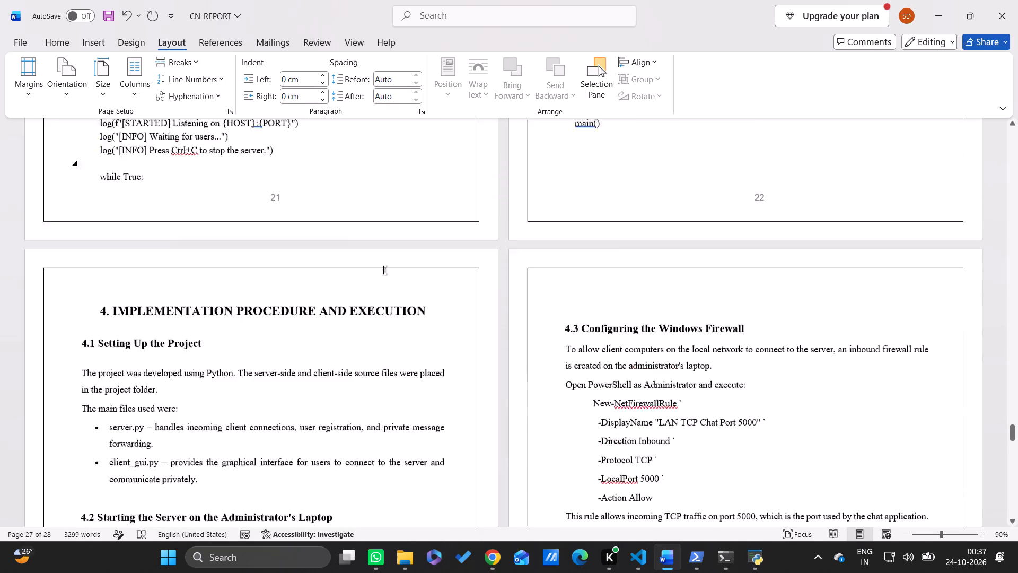
{"action": "scroll", "coordinate": [383, 270], "scroll_direction": "up", "scroll_amount": 15}
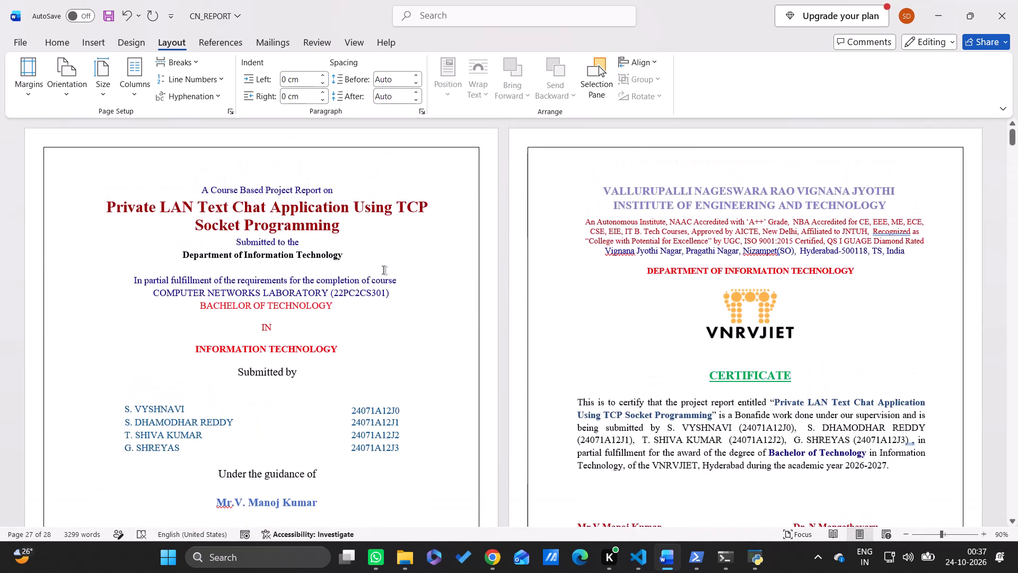
{"action": "scroll", "coordinate": [383, 270], "scroll_direction": "up", "scroll_amount": 4}
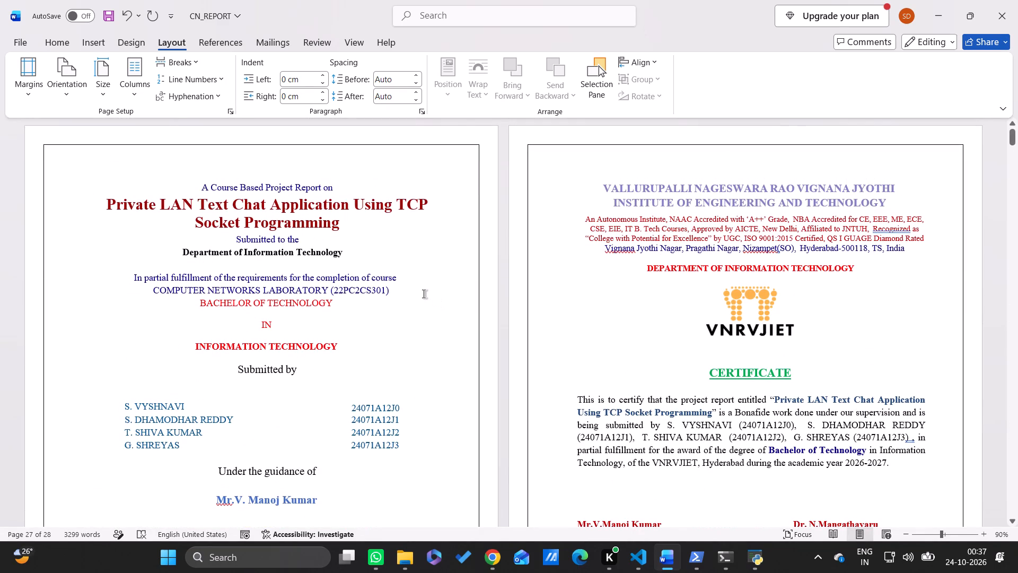
{"action": "scroll", "coordinate": [424, 294], "scroll_direction": "down", "scroll_amount": 1}
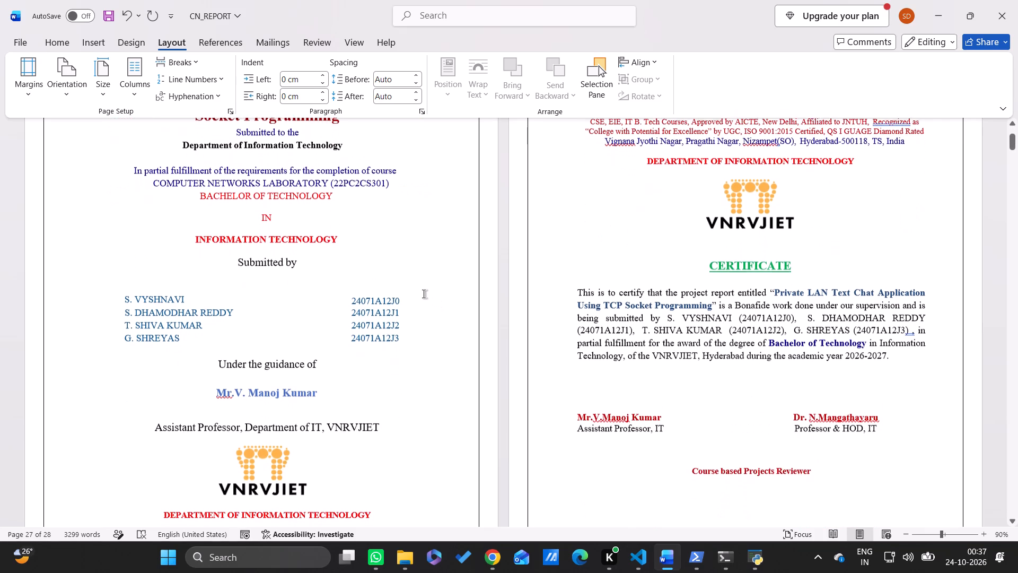
{"action": "scroll", "coordinate": [424, 294], "scroll_direction": "down", "scroll_amount": 1}
{"action": "scroll", "coordinate": [494, 369], "scroll_direction": "down", "scroll_amount": 2}
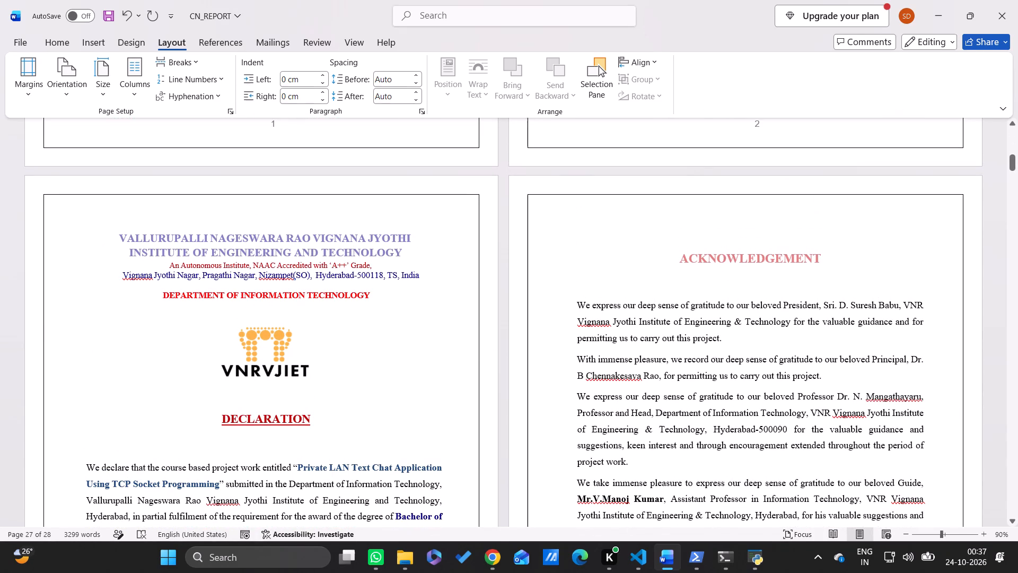
{"action": "scroll", "coordinate": [512, 361], "scroll_direction": "down", "scroll_amount": 2}
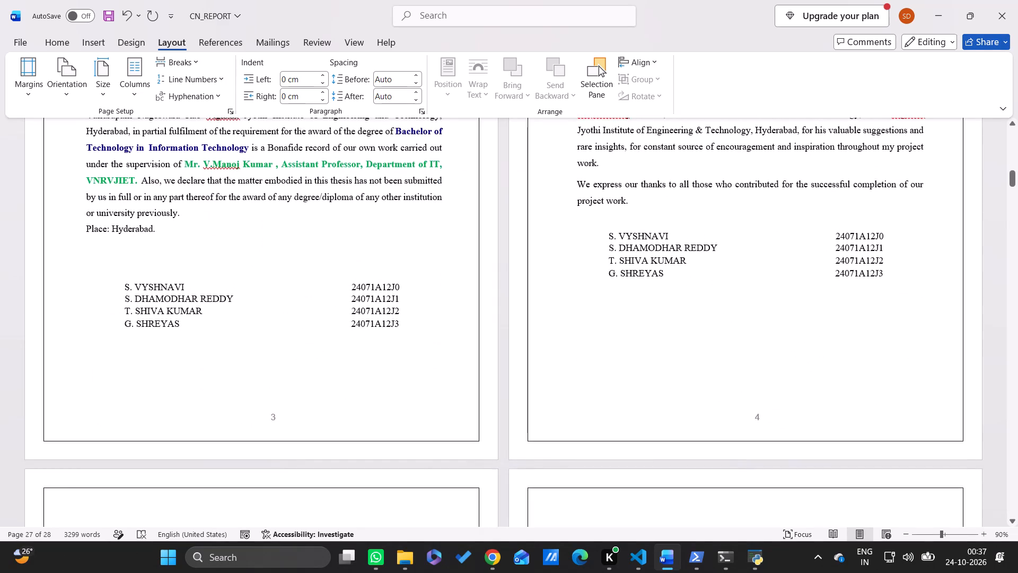
{"action": "scroll", "coordinate": [616, 319], "scroll_direction": "down", "scroll_amount": 1}
{"action": "scroll", "coordinate": [616, 319], "scroll_direction": "up", "scroll_amount": 1}
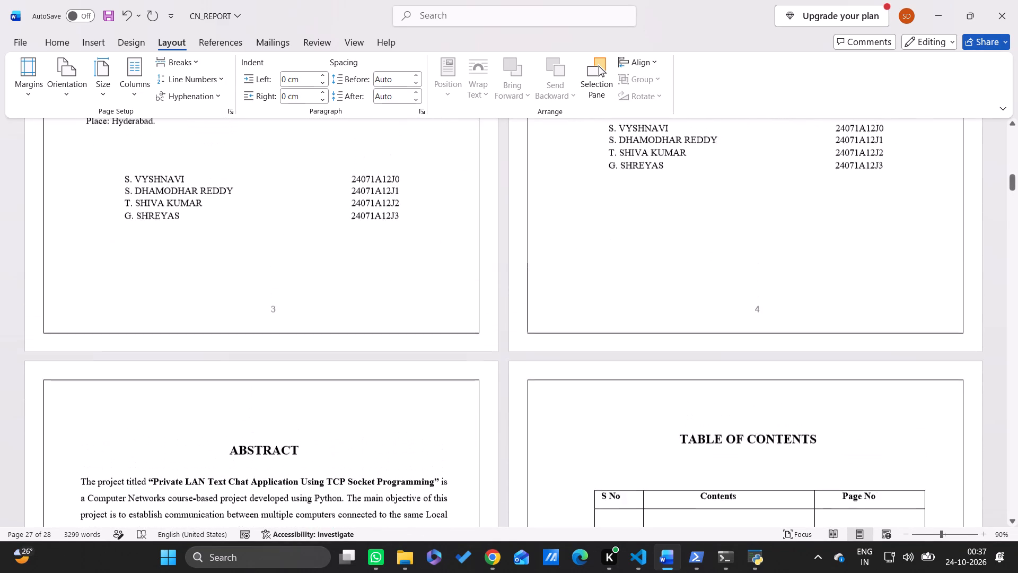
{"action": "scroll", "coordinate": [616, 319], "scroll_direction": "up", "scroll_amount": 1}
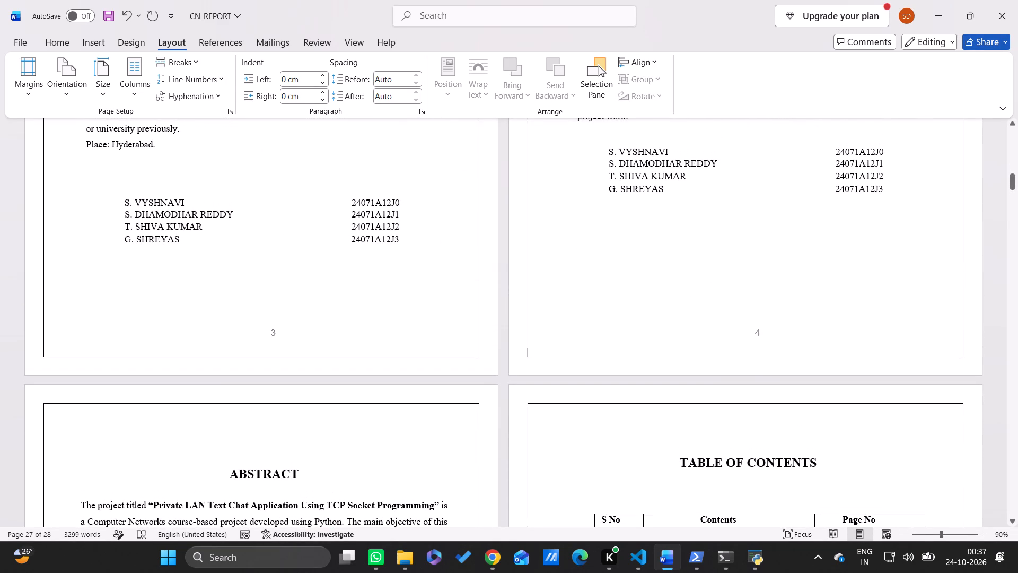
Fill the first row of the table of contents with serial number 1 and the title Introduction.
{"action": "scroll", "coordinate": [616, 319], "scroll_direction": "down", "scroll_amount": 2}
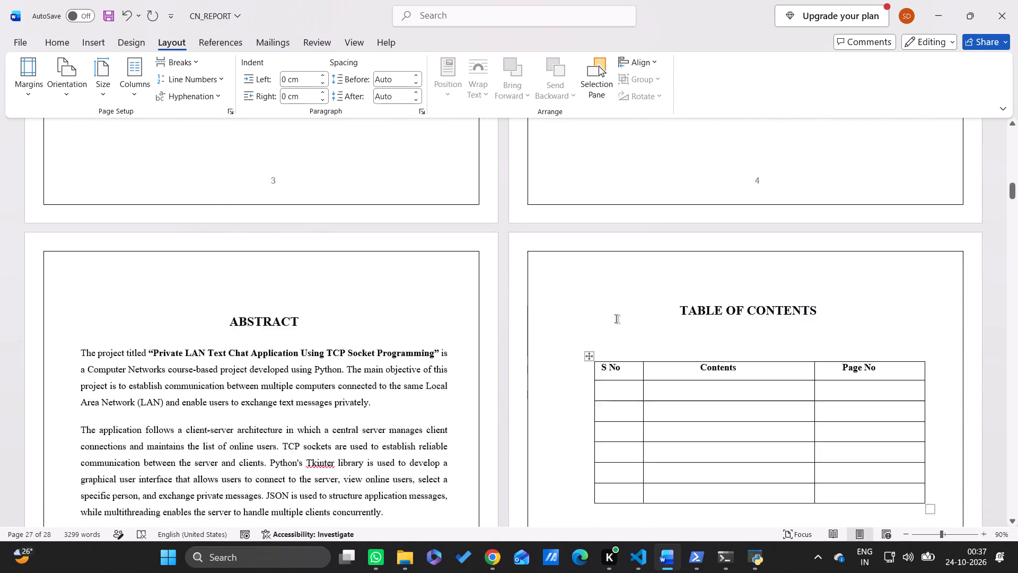
{"action": "scroll", "coordinate": [616, 319], "scroll_direction": "up", "scroll_amount": 1}
{"action": "left_click", "coordinate": [624, 378]}
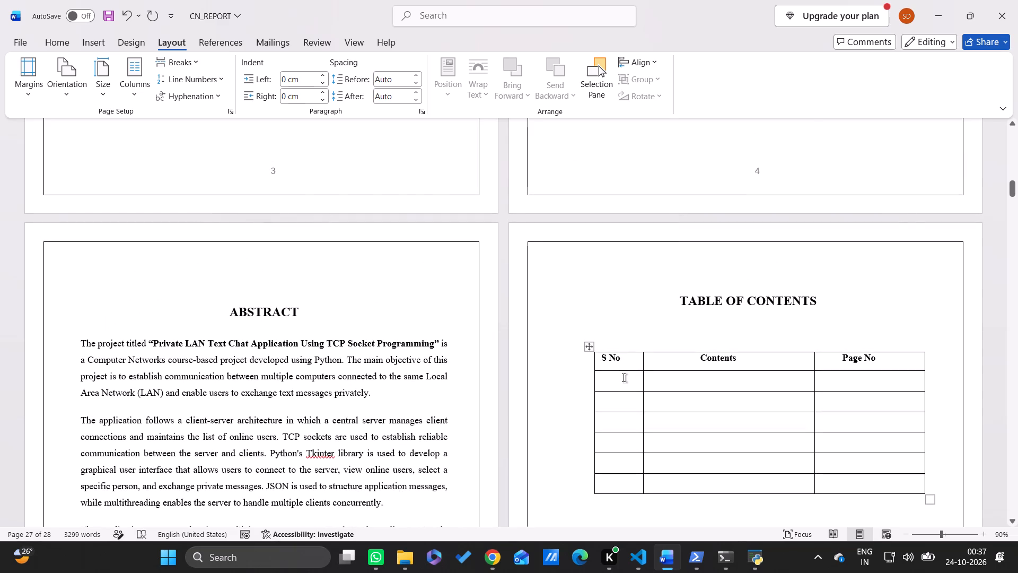
{"action": "scroll", "coordinate": [624, 378], "scroll_direction": "down", "scroll_amount": 4}
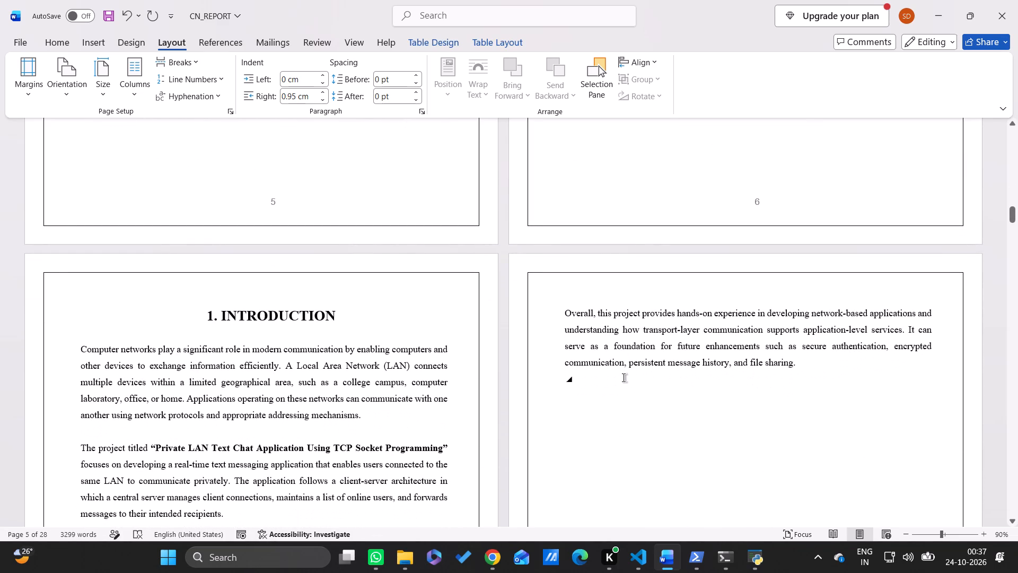
{"action": "key", "text": "1"}
{"action": "scroll", "coordinate": [624, 378], "scroll_direction": "up", "scroll_amount": 1}
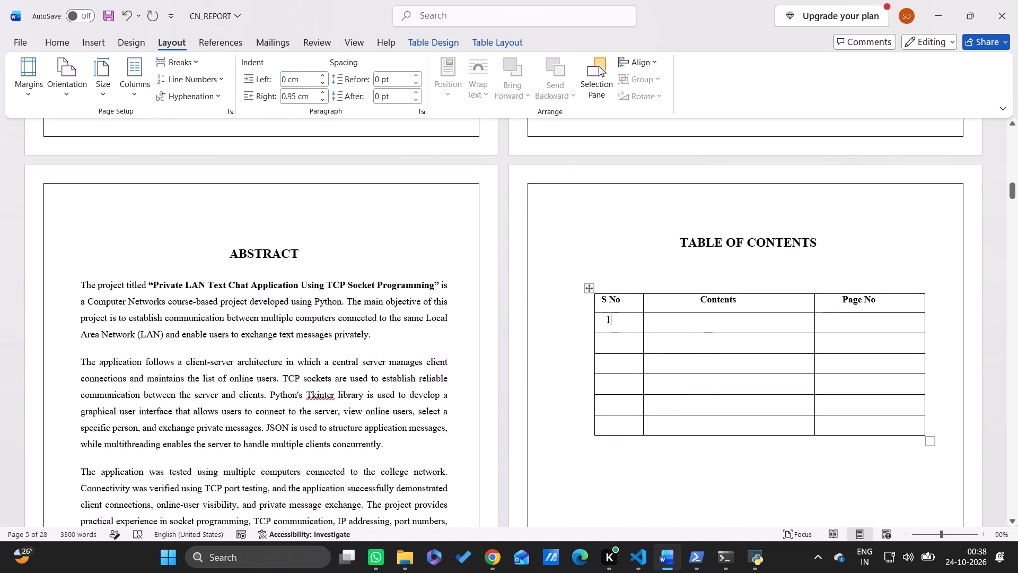
{"action": "left_click", "coordinate": [700, 327]}
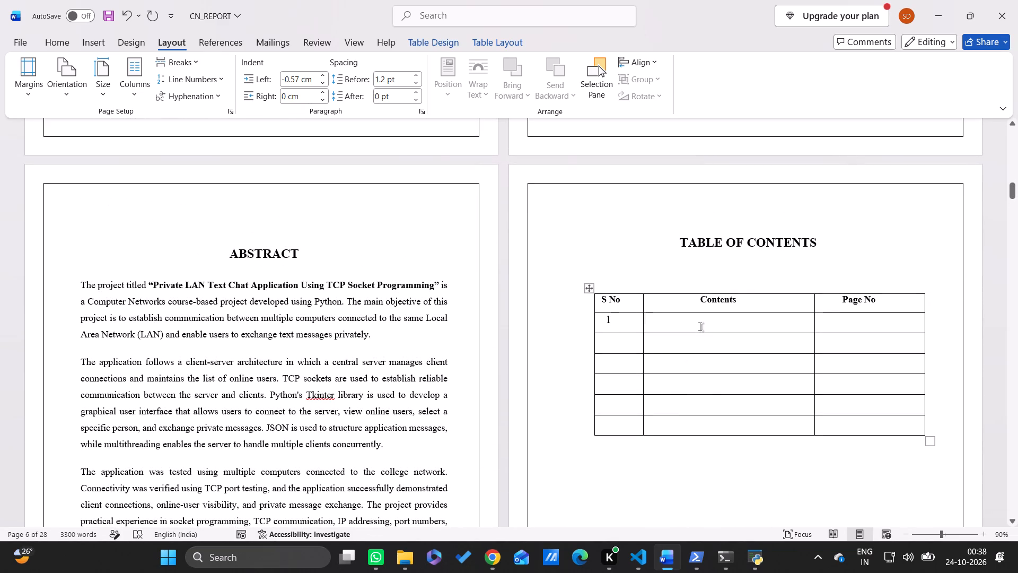
{"action": "type", "text": "In"}
{"action": "type", "text": "tro"}
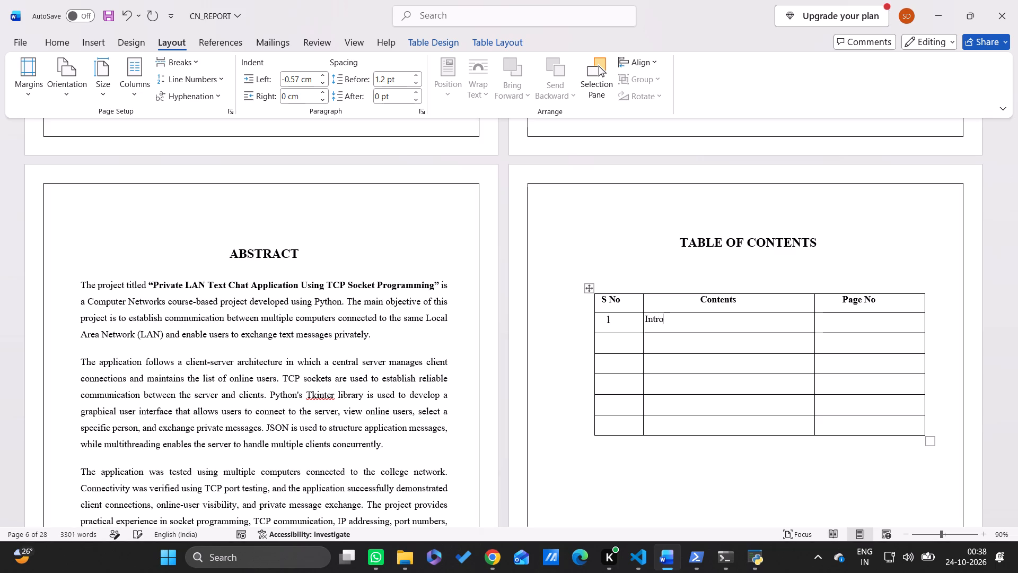
{"action": "type", "text": "duction"}
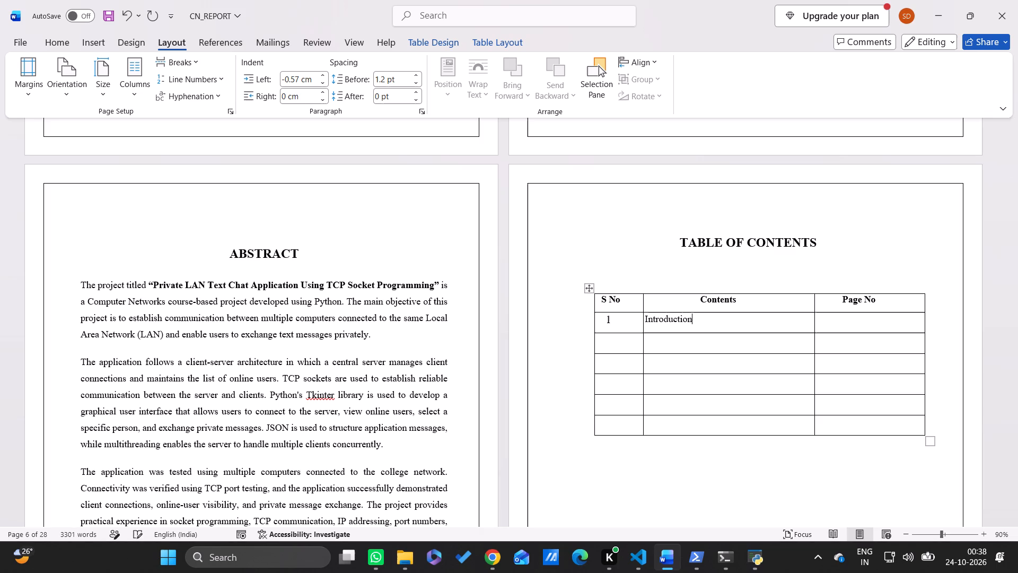
{"action": "key", "text": "ctrl+a"}
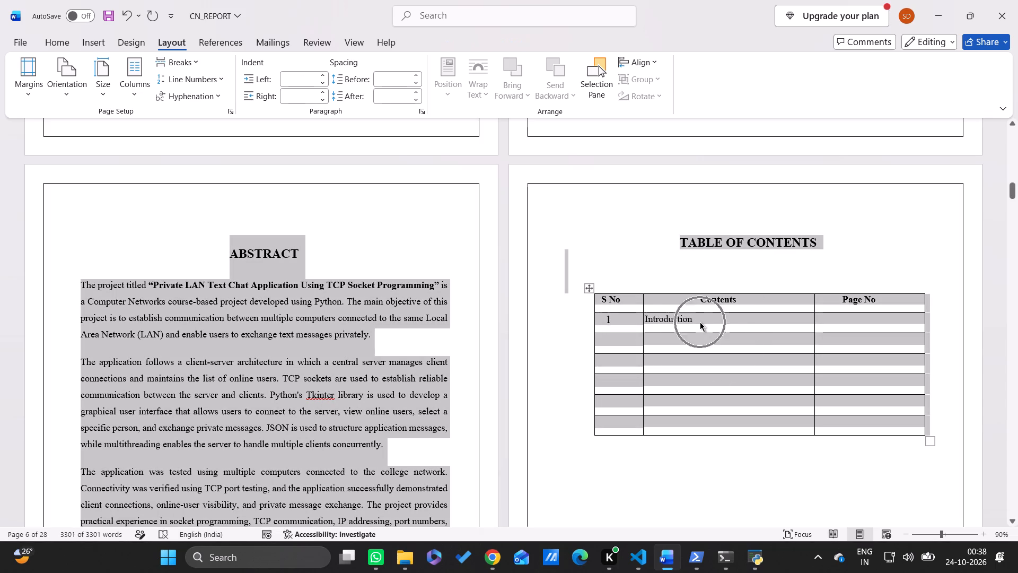
{"action": "left_click", "coordinate": [700, 322]}
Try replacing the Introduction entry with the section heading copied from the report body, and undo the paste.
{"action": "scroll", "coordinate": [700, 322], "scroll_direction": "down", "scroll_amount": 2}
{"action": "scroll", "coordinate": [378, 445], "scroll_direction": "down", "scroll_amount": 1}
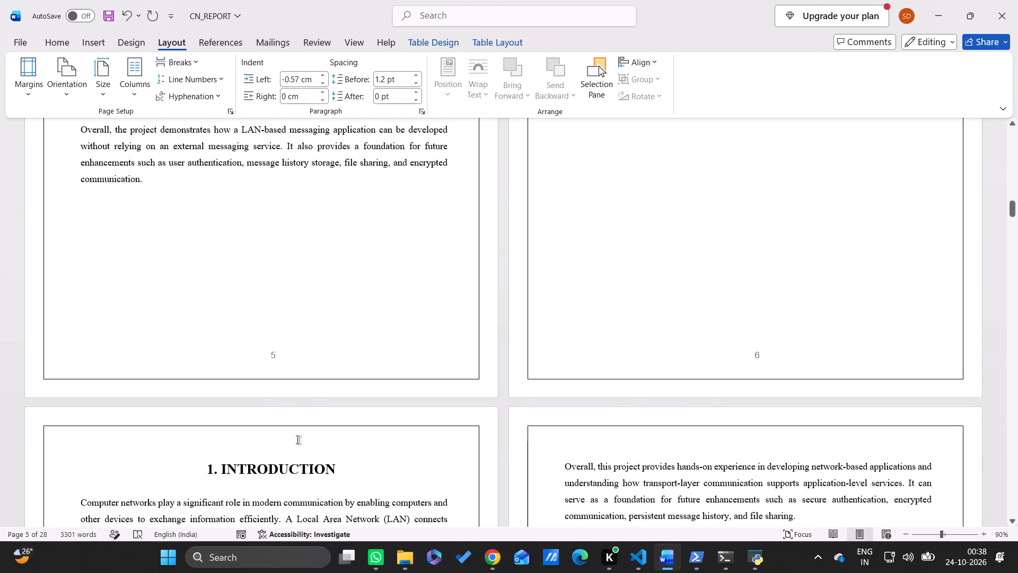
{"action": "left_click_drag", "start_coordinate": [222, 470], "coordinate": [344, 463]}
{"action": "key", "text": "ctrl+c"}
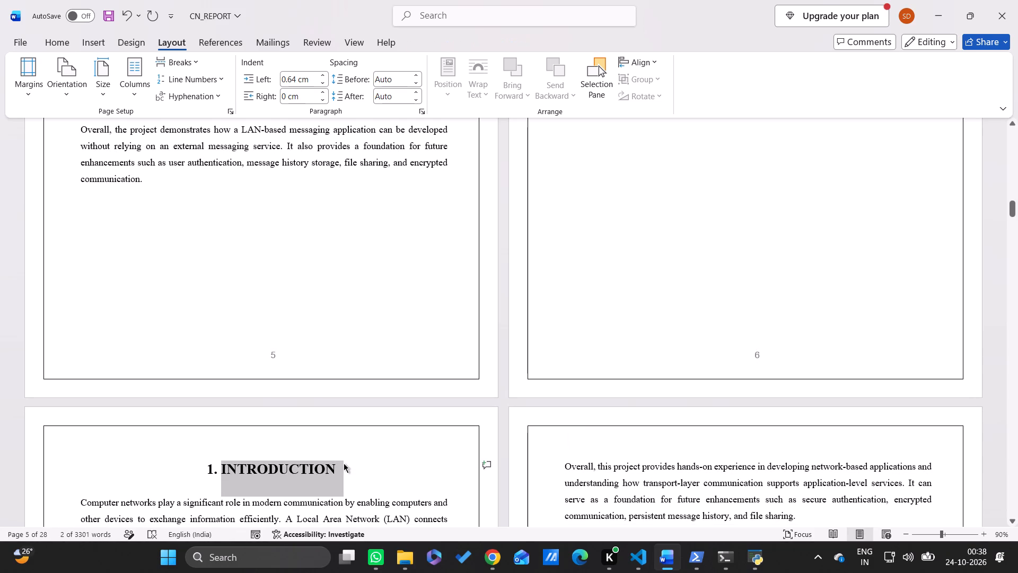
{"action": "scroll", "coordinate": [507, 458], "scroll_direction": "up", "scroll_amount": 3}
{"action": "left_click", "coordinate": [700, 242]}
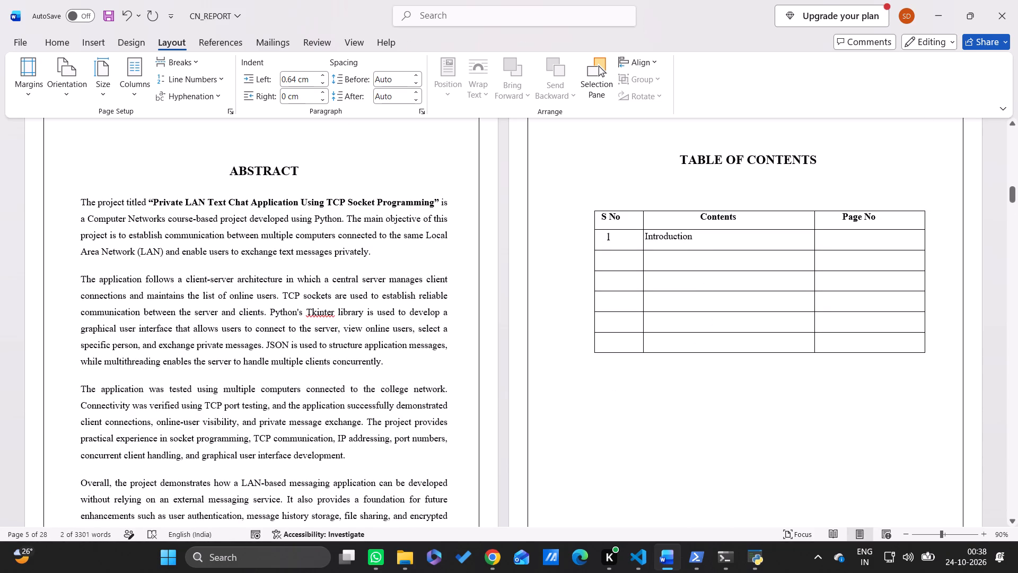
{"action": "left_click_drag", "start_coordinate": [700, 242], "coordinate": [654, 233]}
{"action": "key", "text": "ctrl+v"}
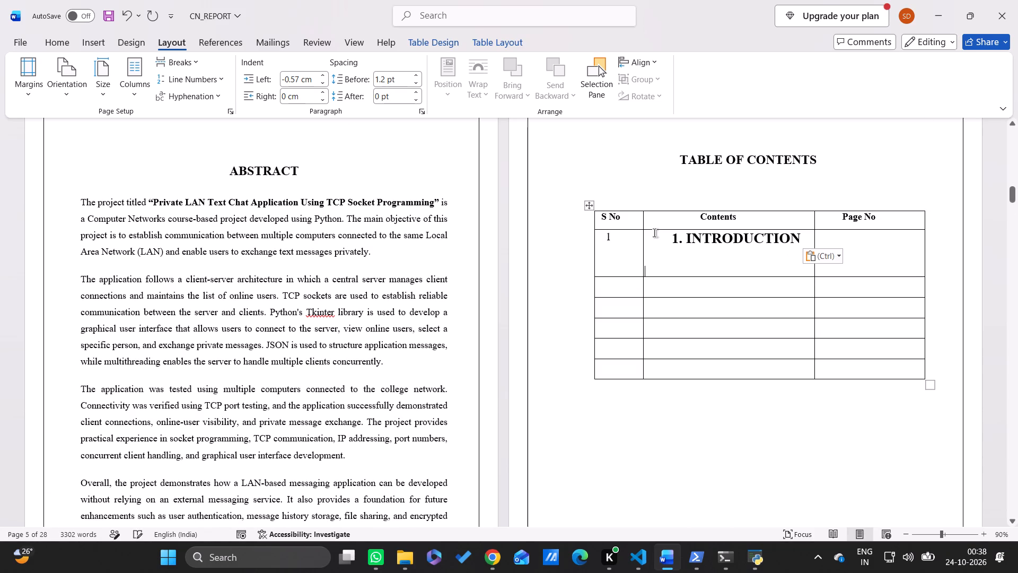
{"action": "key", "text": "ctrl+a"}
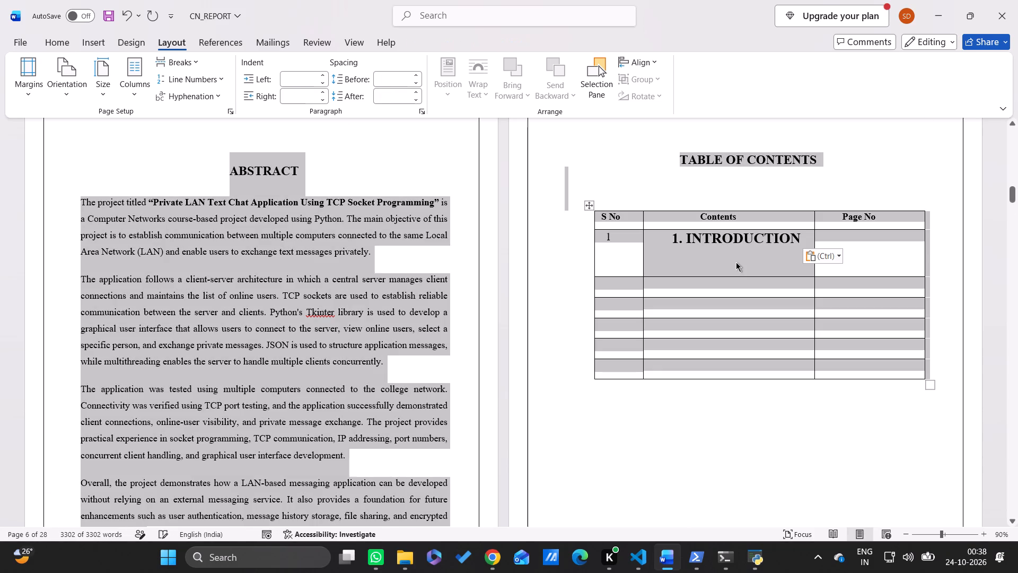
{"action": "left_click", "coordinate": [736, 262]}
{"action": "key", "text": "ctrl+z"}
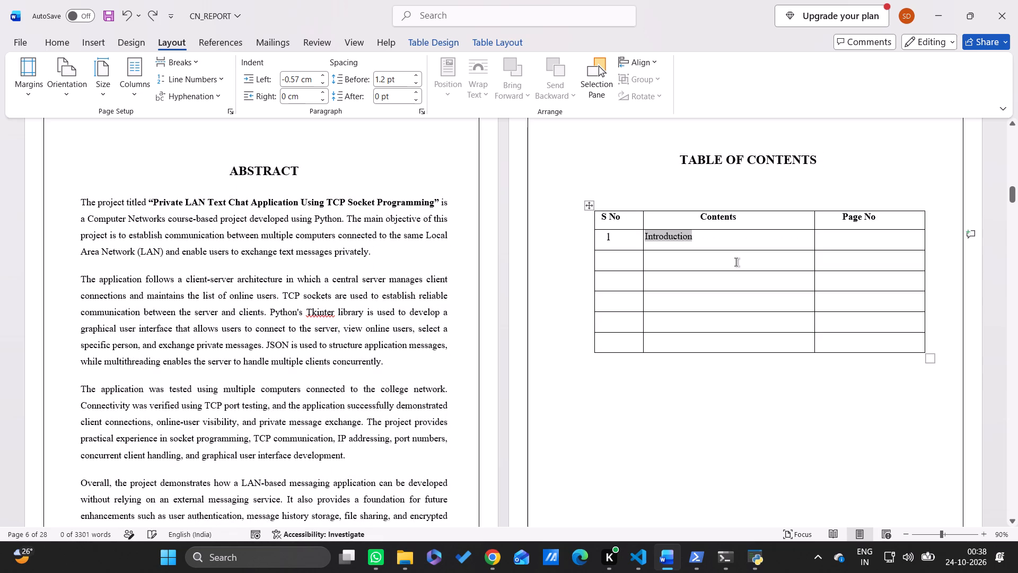
Look up the Introduction's starting page and enter 7 as its page number in the table of contents.
{"action": "left_click", "coordinate": [856, 239]}
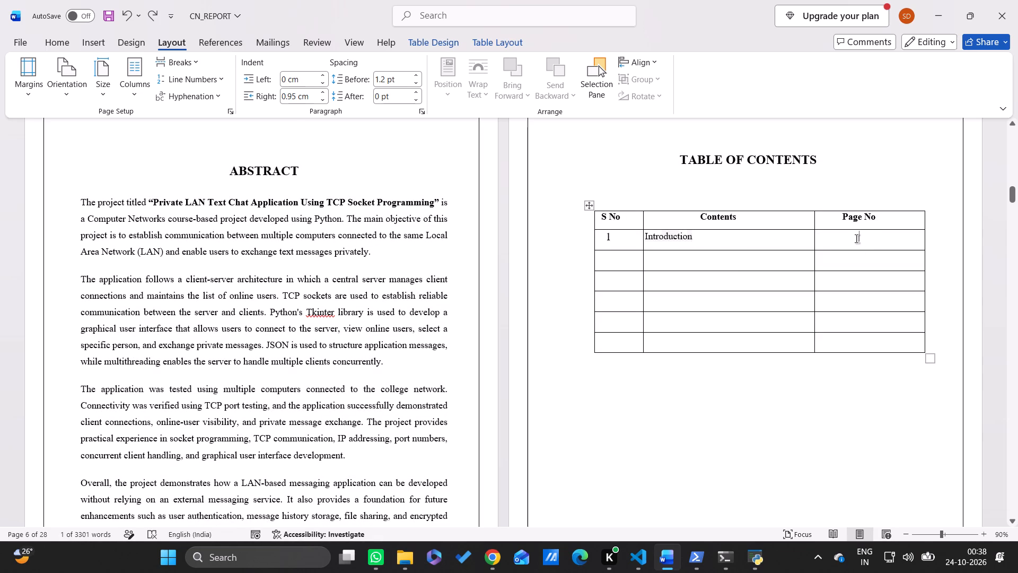
{"action": "scroll", "coordinate": [856, 239], "scroll_direction": "down", "scroll_amount": 4}
{"action": "scroll", "coordinate": [645, 344], "scroll_direction": "down", "scroll_amount": 1}
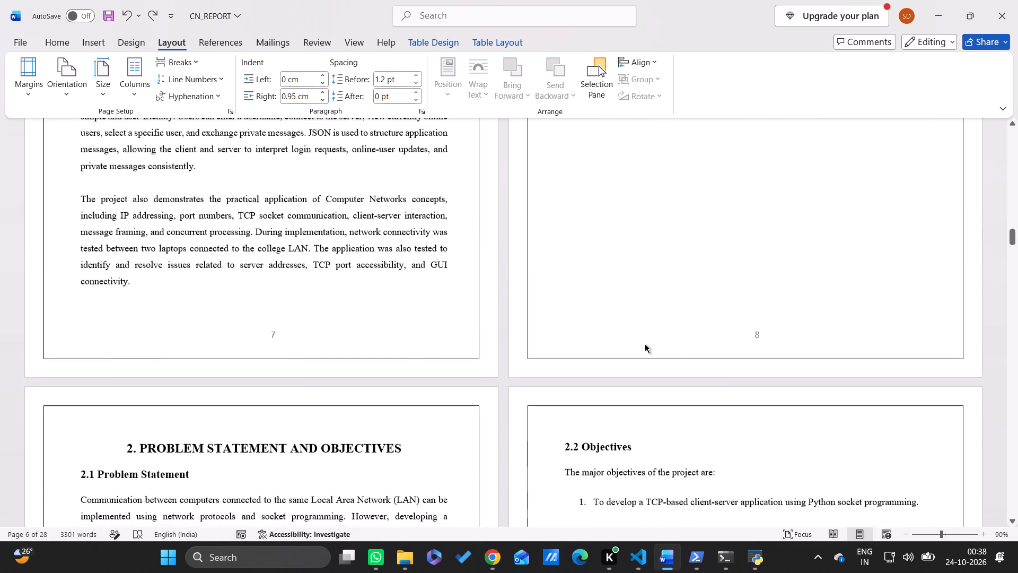
{"action": "scroll", "coordinate": [645, 344], "scroll_direction": "up", "scroll_amount": 2}
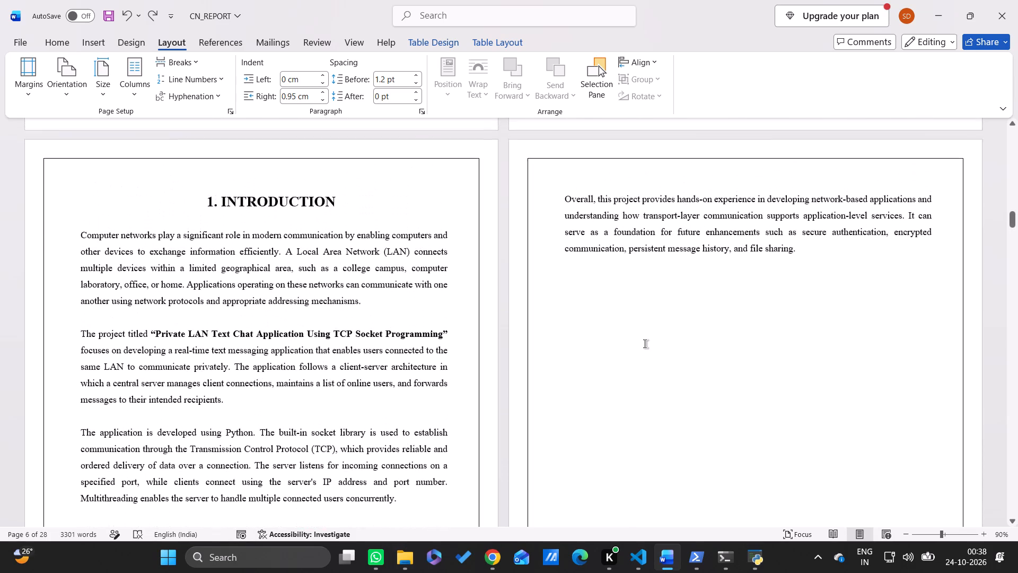
{"action": "scroll", "coordinate": [645, 344], "scroll_direction": "up", "scroll_amount": 2}
{"action": "key", "text": "7"}
{"action": "scroll", "coordinate": [645, 344], "scroll_direction": "up", "scroll_amount": 3}
Number the second contents row 2 and copy the PROBLEM STATEMENT AND OBJECTIVES heading text from the report body.
{"action": "left_click_drag", "start_coordinate": [645, 344], "coordinate": [589, 506]}
{"action": "left_click", "coordinate": [609, 325]}
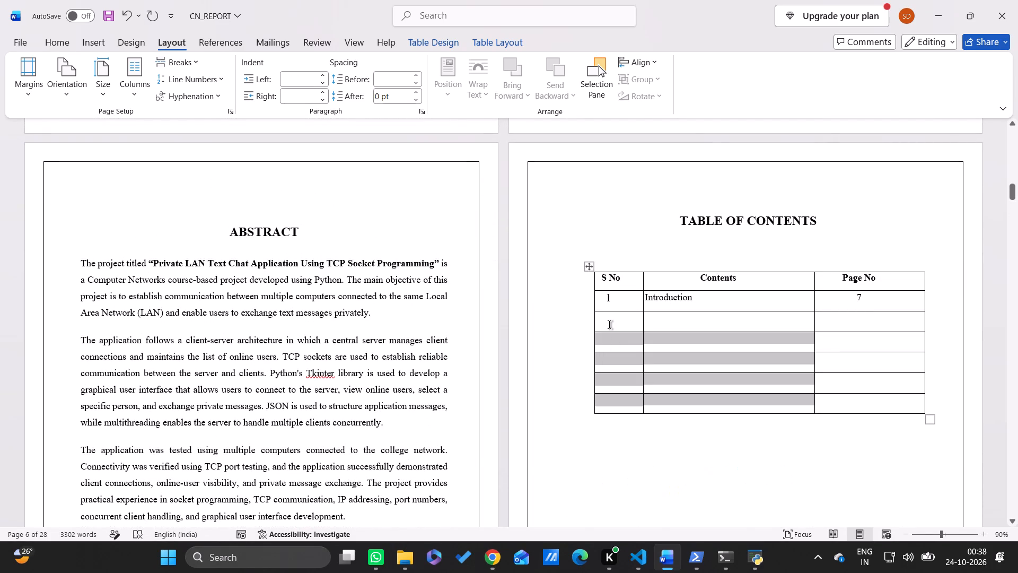
{"action": "key", "text": "2"}
{"action": "scroll", "coordinate": [609, 325], "scroll_direction": "down", "scroll_amount": 2}
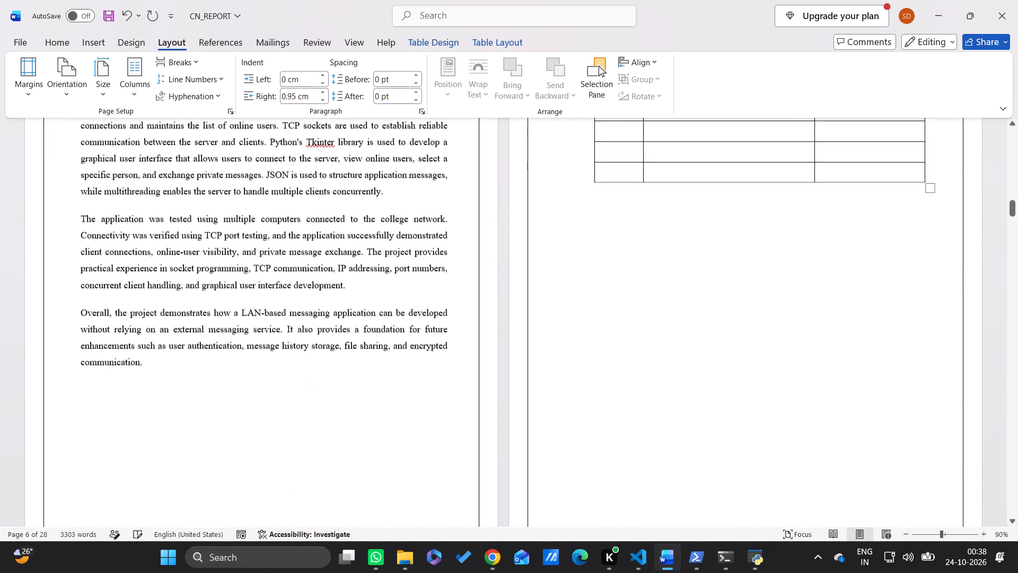
{"action": "scroll", "coordinate": [609, 325], "scroll_direction": "down", "scroll_amount": 5}
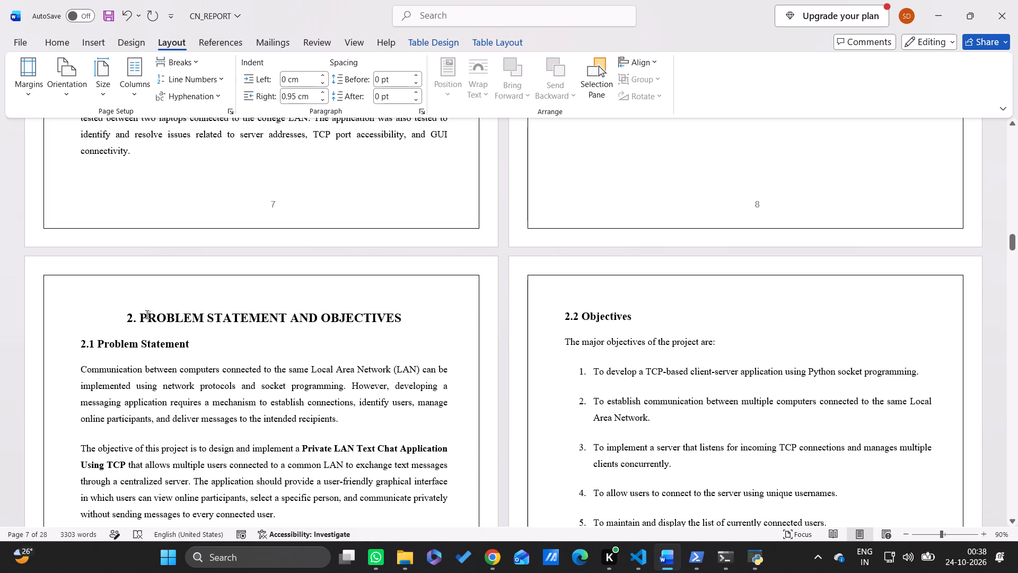
{"action": "left_click_drag", "start_coordinate": [141, 311], "coordinate": [384, 302]}
{"action": "key", "text": "ctrl+c"}
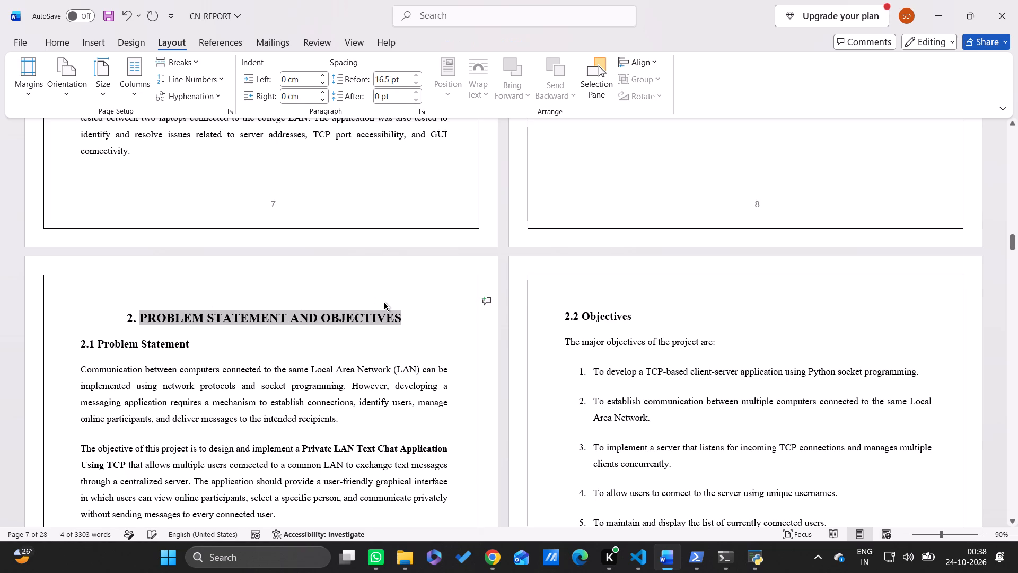
{"action": "scroll", "coordinate": [659, 334], "scroll_direction": "up", "scroll_amount": 7}
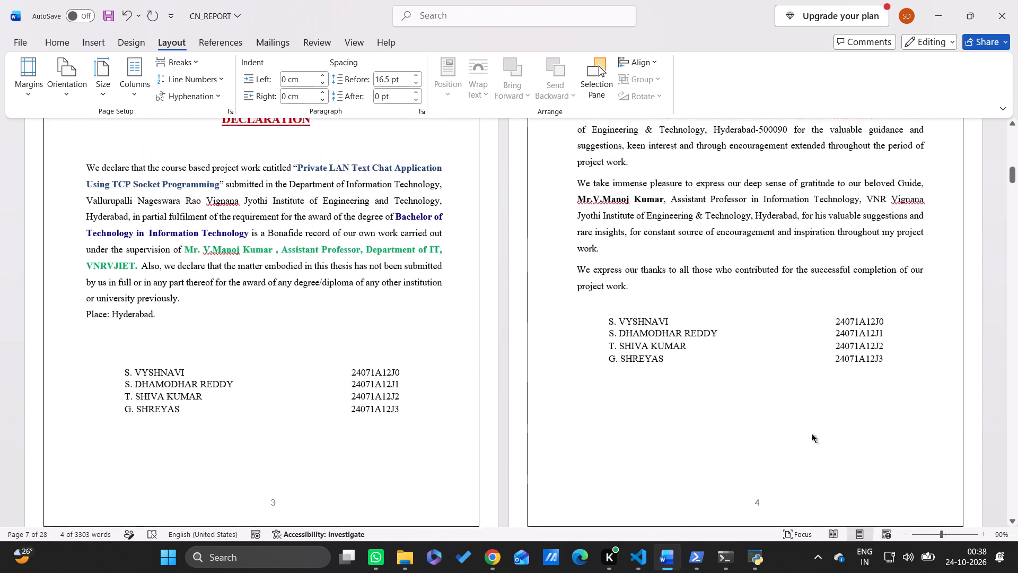
{"action": "scroll", "coordinate": [818, 455], "scroll_direction": "down", "scroll_amount": 2}
Extend the Introduction's page number in the table of contents to the range 7 – 8.
{"action": "left_click", "coordinate": [877, 380]}
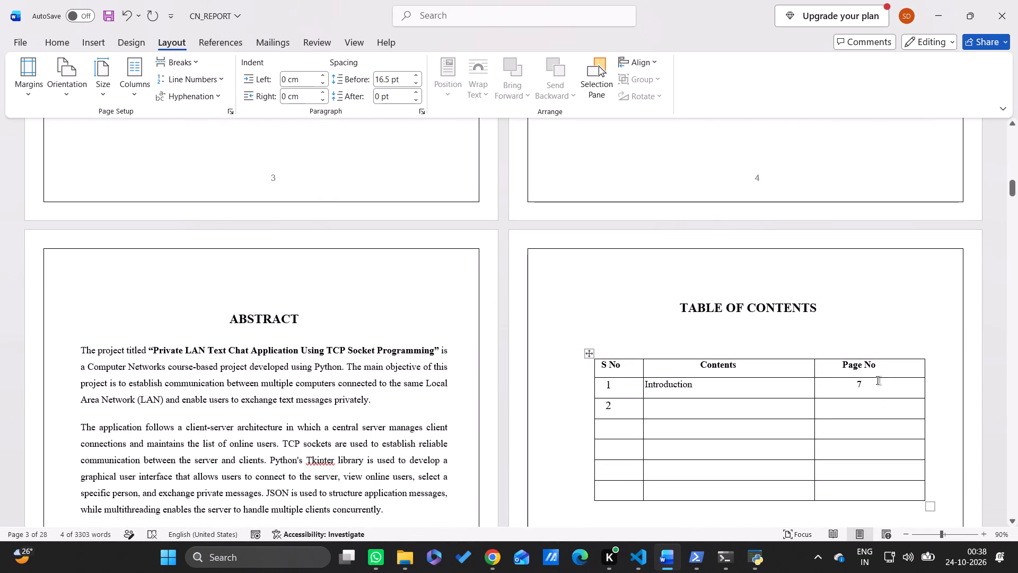
{"action": "key", "text": "space"}
{"action": "type", "text": "-8"}
{"action": "key", "text": "Left"}
{"action": "key", "text": "space"}
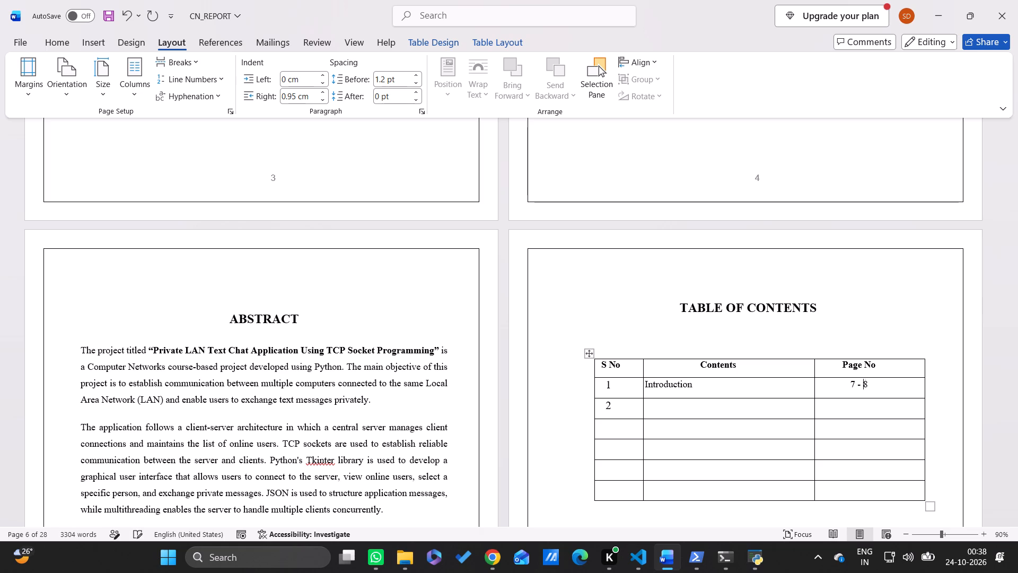
{"action": "key", "text": "Right"}
Paste the copied heading into the second row's Contents cell and format it as 12 pt text without bold.
{"action": "key", "text": "Down"}
{"action": "key", "text": "Left"}
{"action": "key", "text": "ctrl+v"}
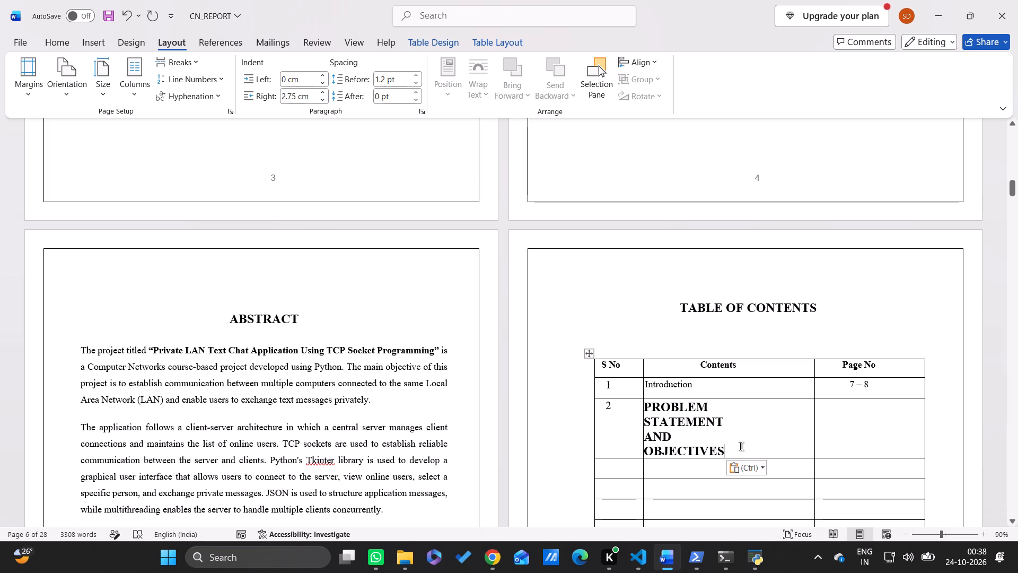
{"action": "left_click_drag", "start_coordinate": [740, 448], "coordinate": [644, 410]}
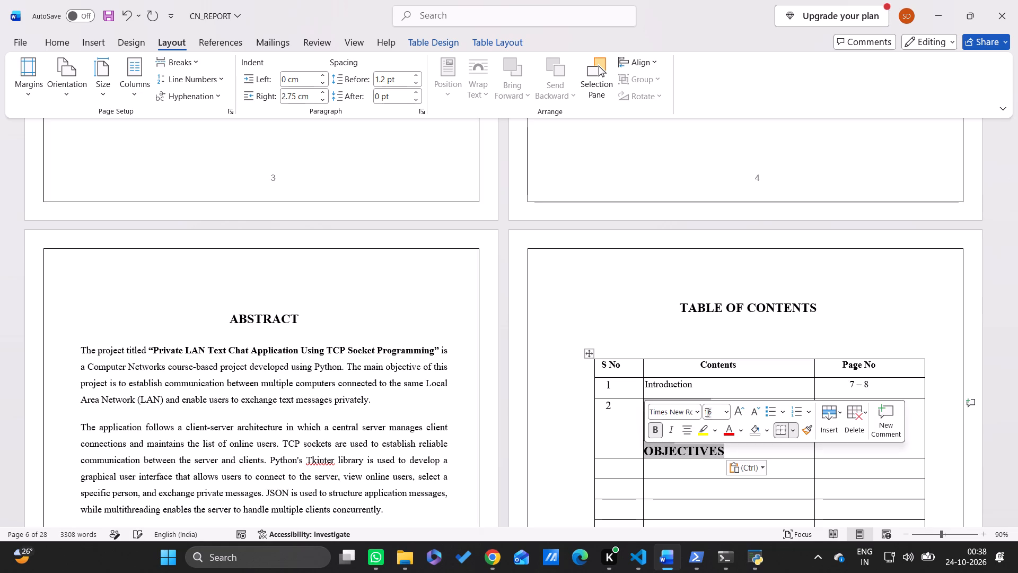
{"action": "left_click", "coordinate": [726, 412]}
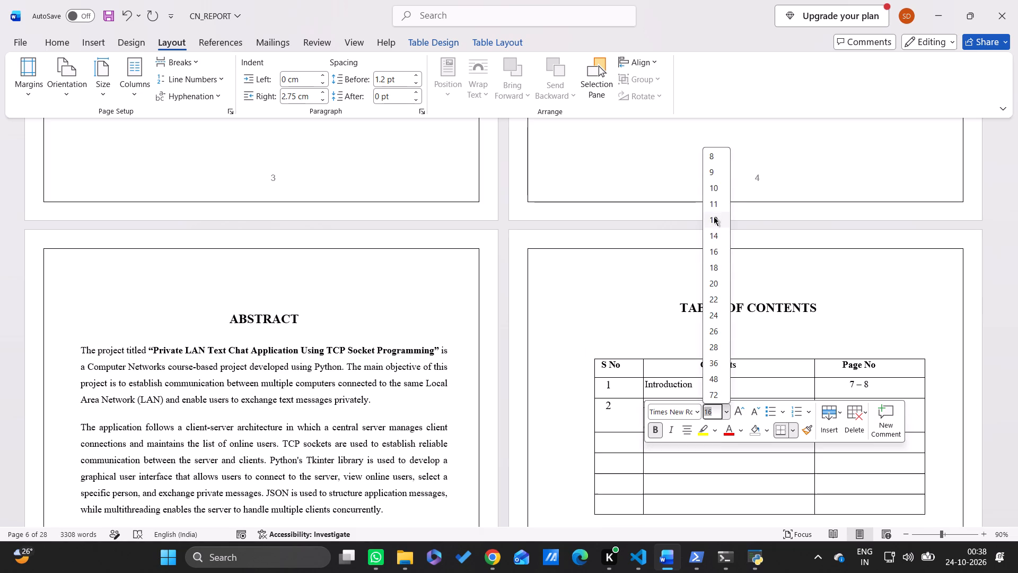
{"action": "left_click", "coordinate": [714, 216]}
{"action": "left_click", "coordinate": [661, 427]}
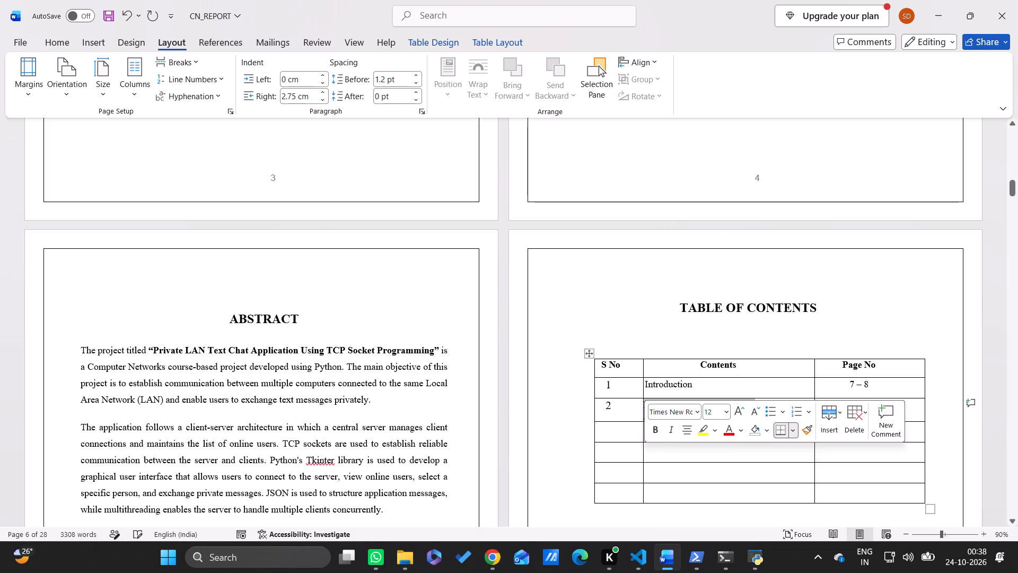
{"action": "left_click", "coordinate": [629, 290]}
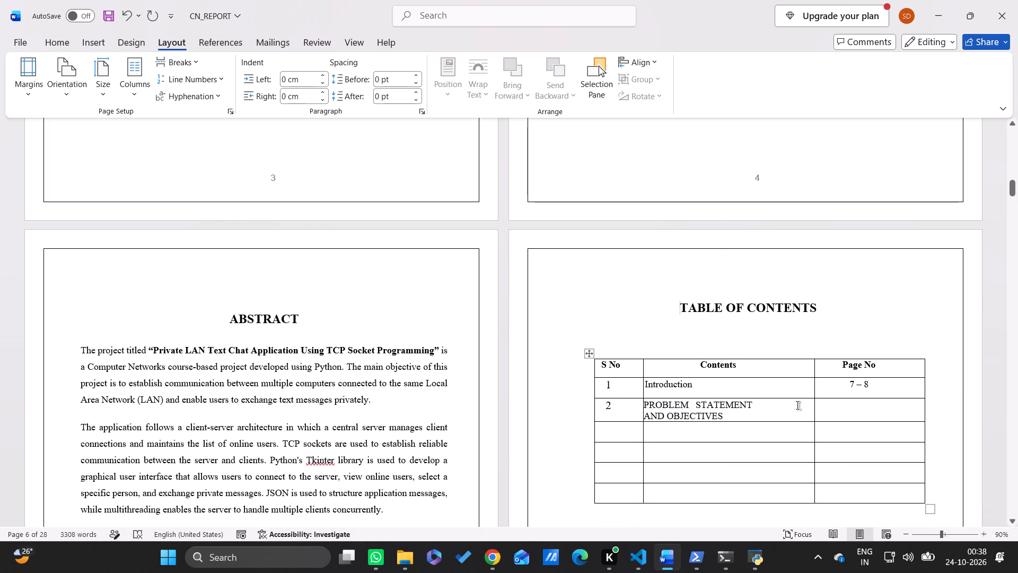
Change the second row's title in the table of contents, PROBLEM STATEMENT AND OBJECTIVES, to Capitalize Each Word case.
{"action": "left_click", "coordinate": [866, 410]}
{"action": "scroll", "coordinate": [866, 410], "scroll_direction": "down", "scroll_amount": 2}
{"action": "scroll", "coordinate": [866, 410], "scroll_direction": "up", "scroll_amount": 1}
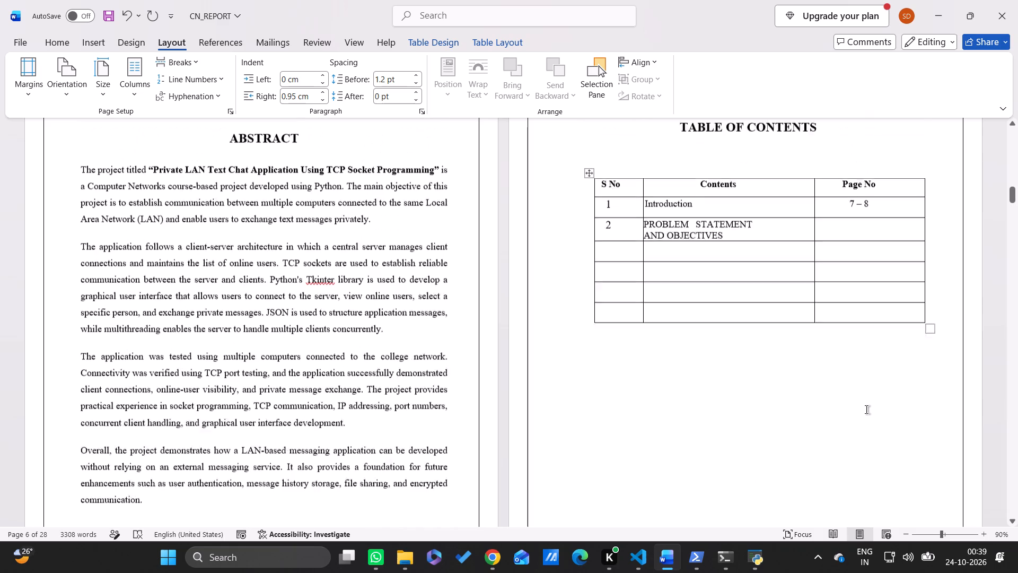
{"action": "scroll", "coordinate": [866, 410], "scroll_direction": "up", "scroll_amount": 1}
{"action": "left_click_drag", "start_coordinate": [729, 276], "coordinate": [630, 270]}
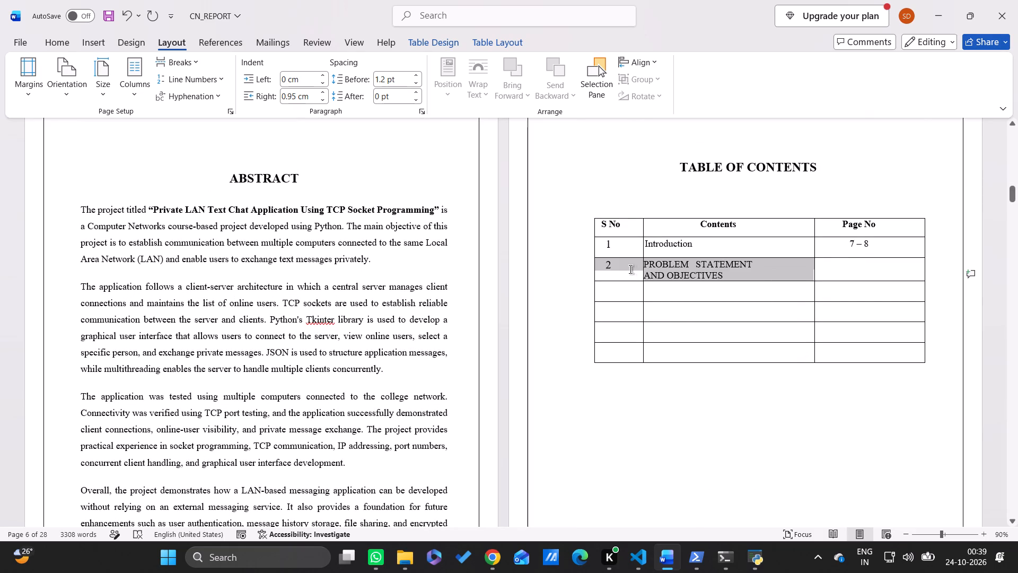
{"action": "left_click_drag", "start_coordinate": [630, 270], "coordinate": [644, 267]}
{"action": "left_click", "coordinate": [644, 267]}
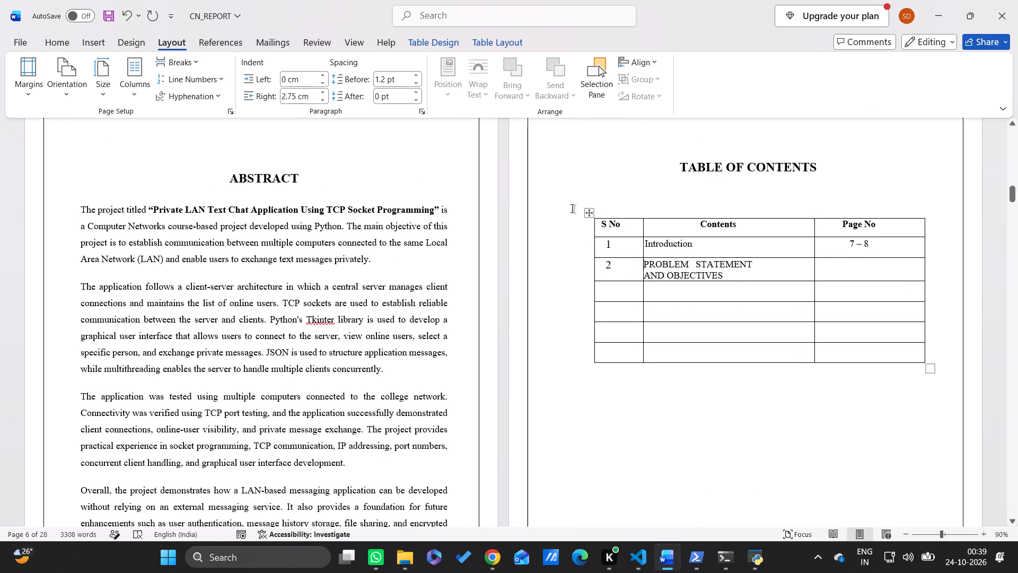
{"action": "left_click_drag", "start_coordinate": [730, 279], "coordinate": [642, 265]}
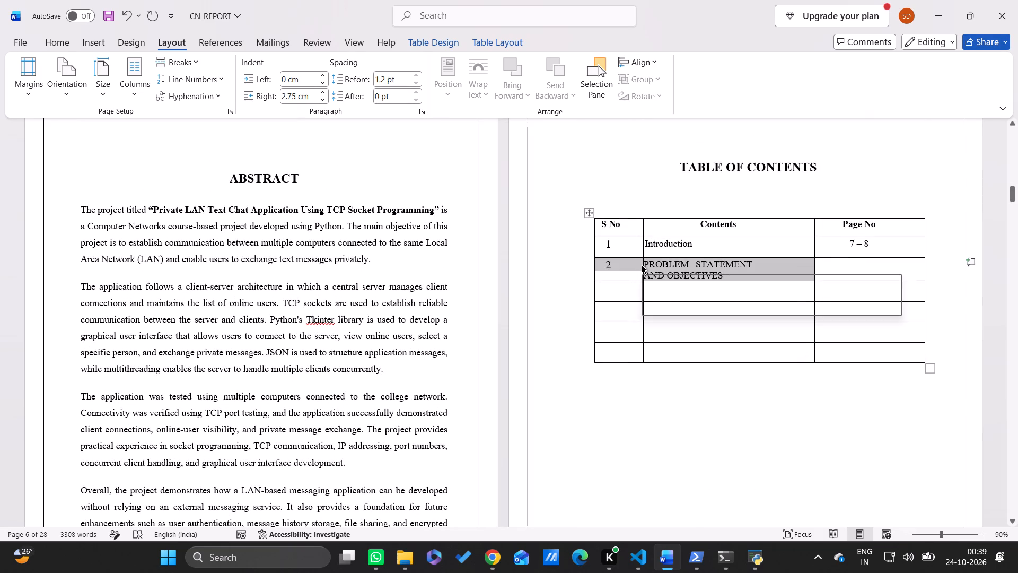
{"action": "left_click", "coordinate": [645, 262]}
{"action": "left_click_drag", "start_coordinate": [645, 262], "coordinate": [725, 271]}
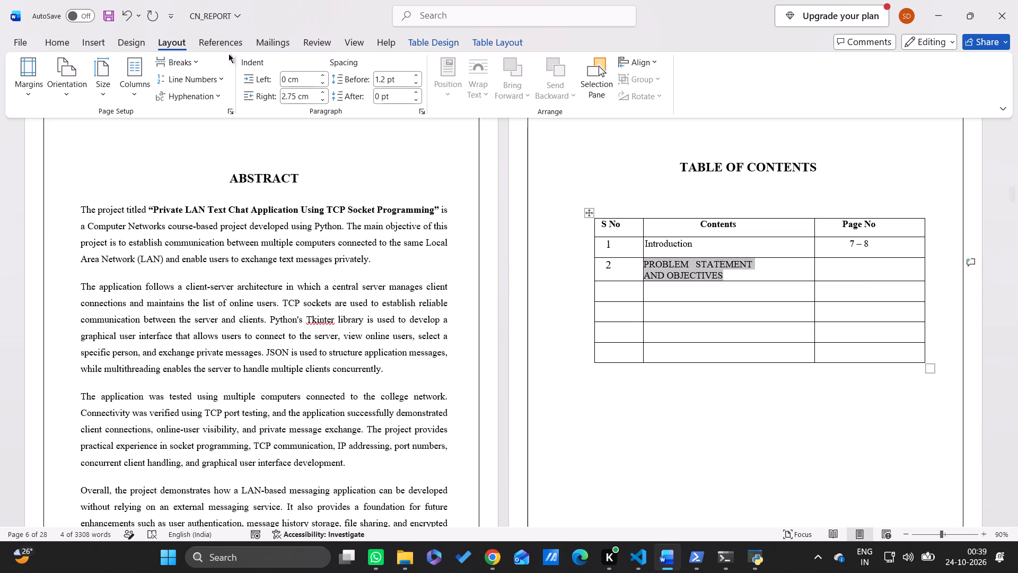
{"action": "left_click", "coordinate": [69, 44]}
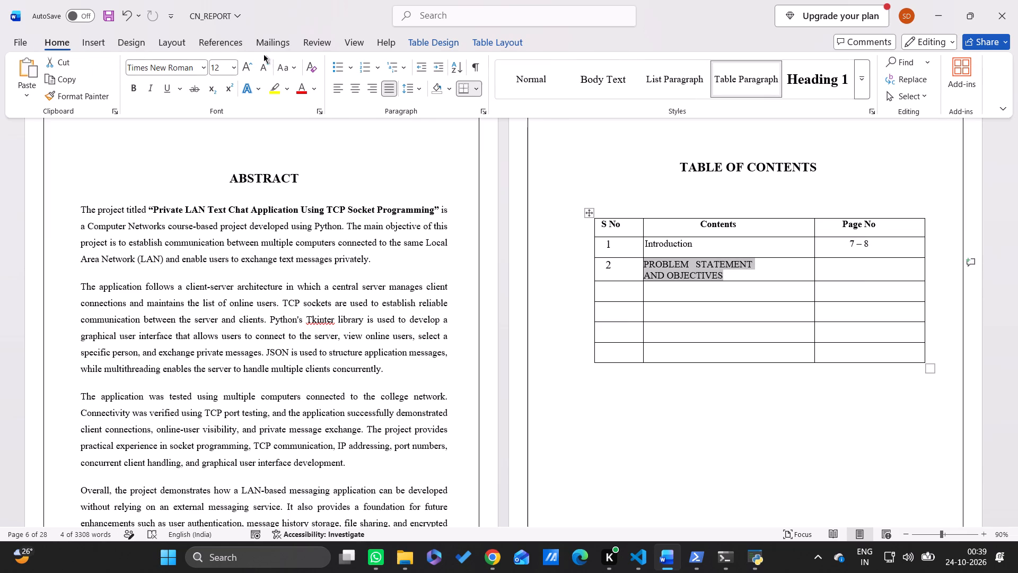
{"action": "left_click", "coordinate": [282, 66]}
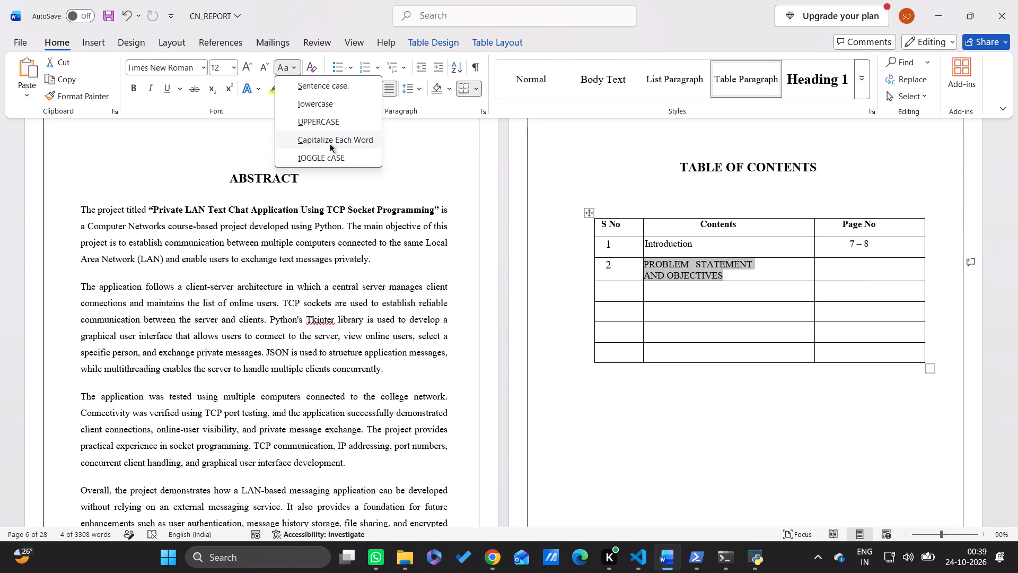
{"action": "left_click", "coordinate": [330, 137]}
{"action": "left_click", "coordinate": [707, 272]}
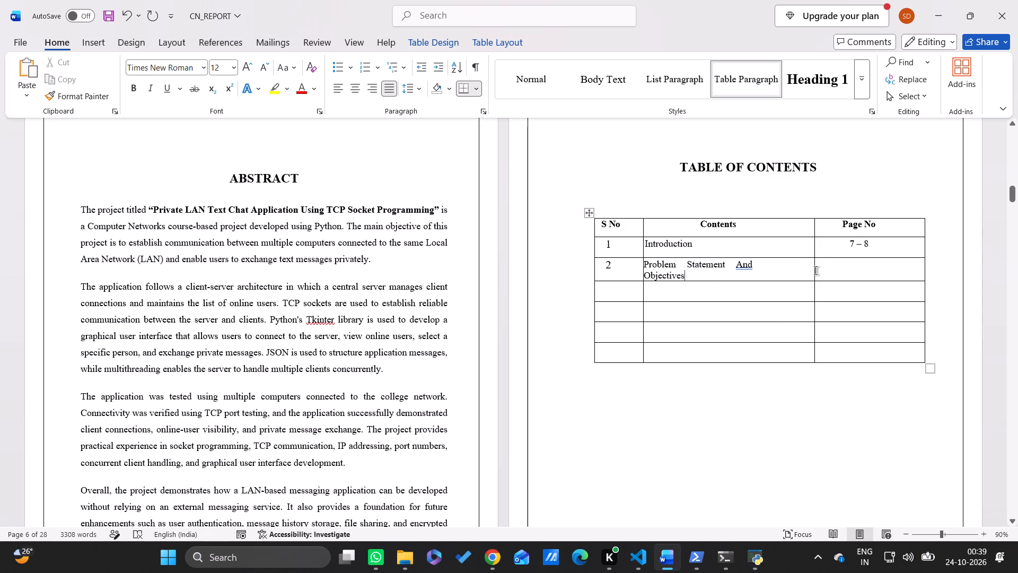
Widen the Contents column against the Page No column until the Problem Statement And Objectives title fits on one line.
{"action": "left_click_drag", "start_coordinate": [815, 271], "coordinate": [813, 278]}
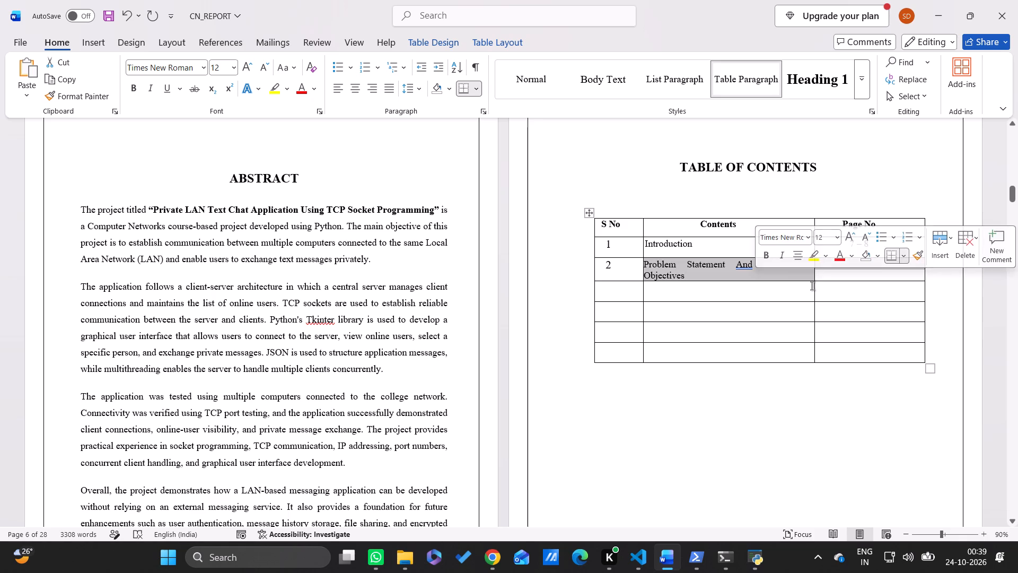
{"action": "left_click", "coordinate": [812, 286]}
{"action": "left_click_drag", "start_coordinate": [813, 290], "coordinate": [826, 290]}
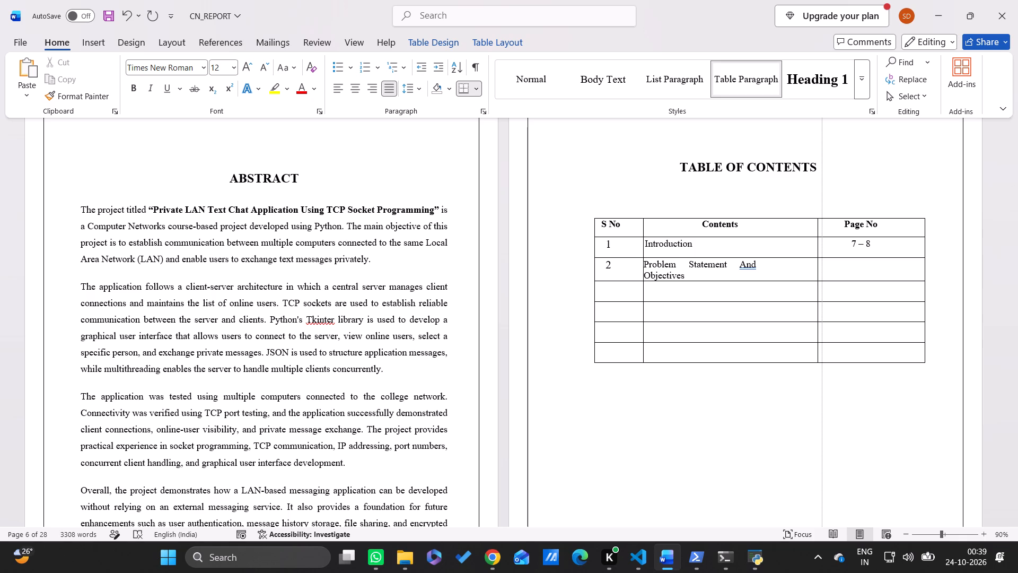
{"action": "left_click_drag", "start_coordinate": [826, 290], "coordinate": [840, 288]}
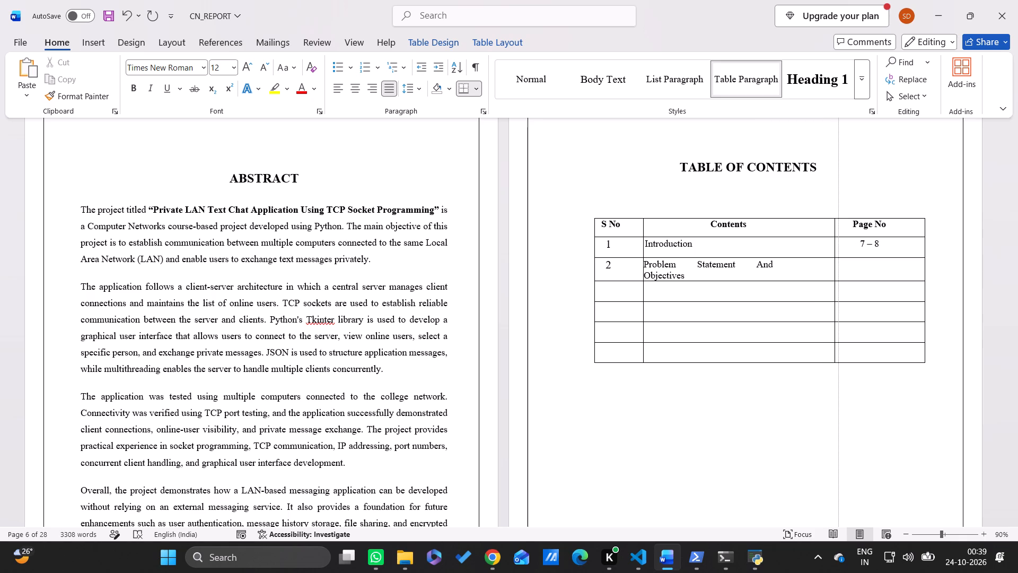
{"action": "left_click_drag", "start_coordinate": [840, 288], "coordinate": [837, 286]}
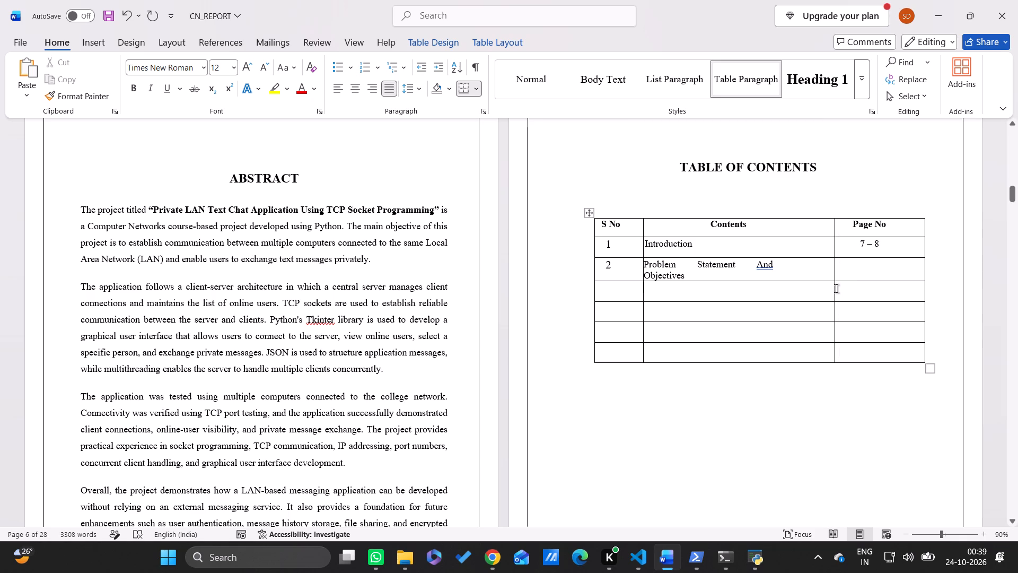
{"action": "left_click_drag", "start_coordinate": [834, 289], "coordinate": [842, 289]}
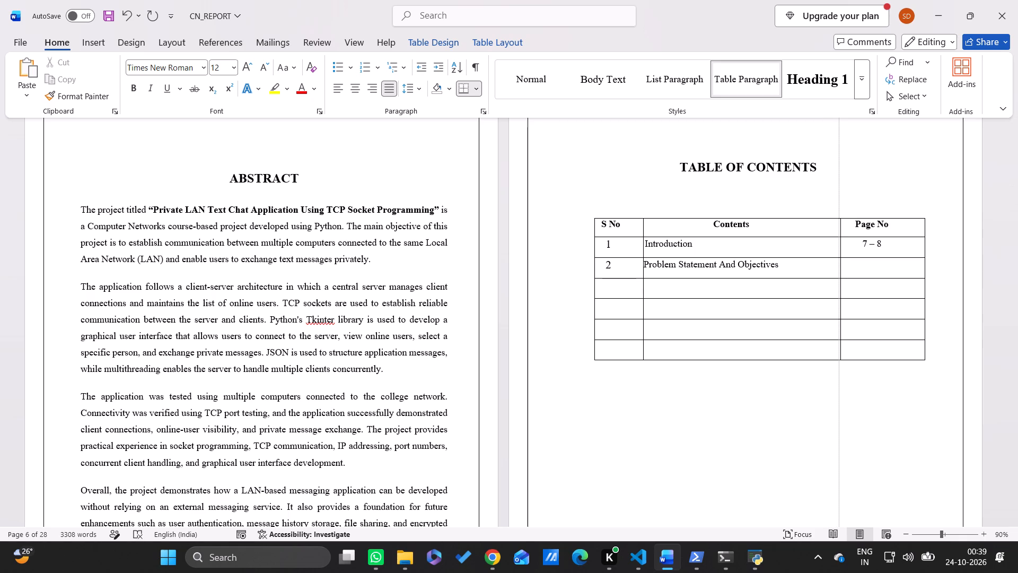
{"action": "left_click_drag", "start_coordinate": [842, 289], "coordinate": [846, 289]}
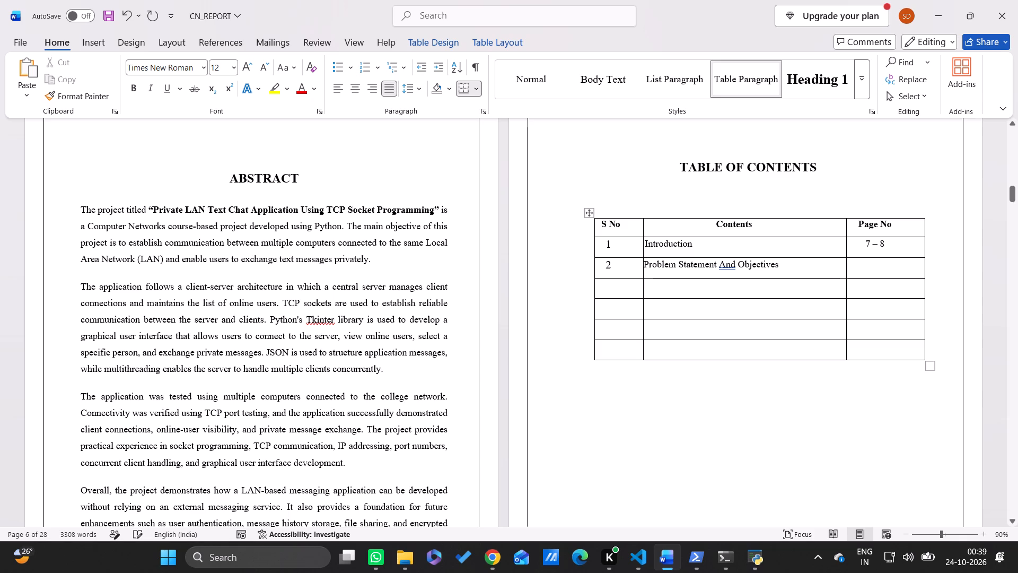
Look up the pages of the Problem Statement And Objectives section and enter 9 - 10 as its page range in the table of contents.
{"action": "left_click", "coordinate": [871, 273]}
{"action": "scroll", "coordinate": [687, 426], "scroll_direction": "down", "scroll_amount": 4}
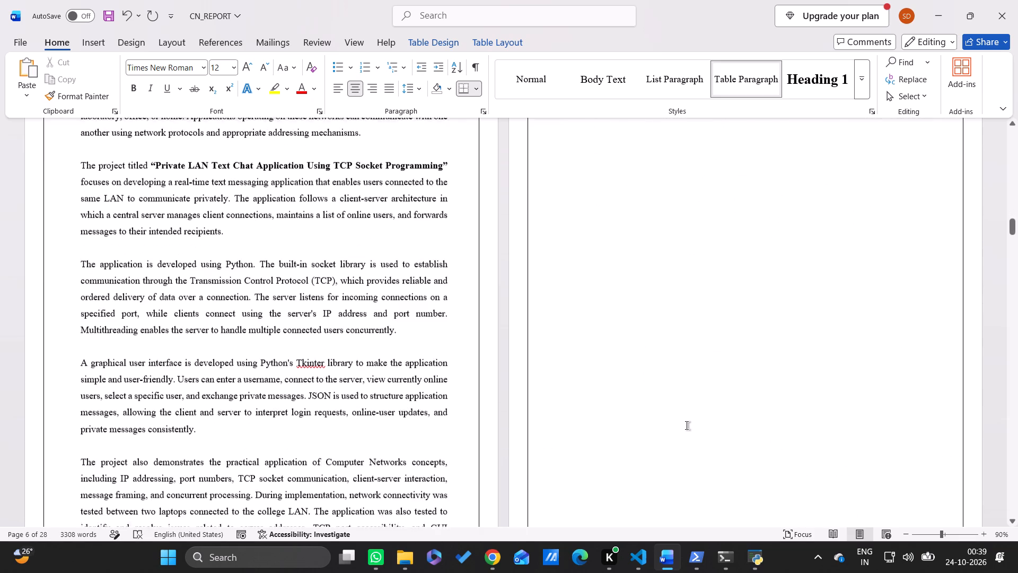
{"action": "scroll", "coordinate": [687, 426], "scroll_direction": "down", "scroll_amount": 3}
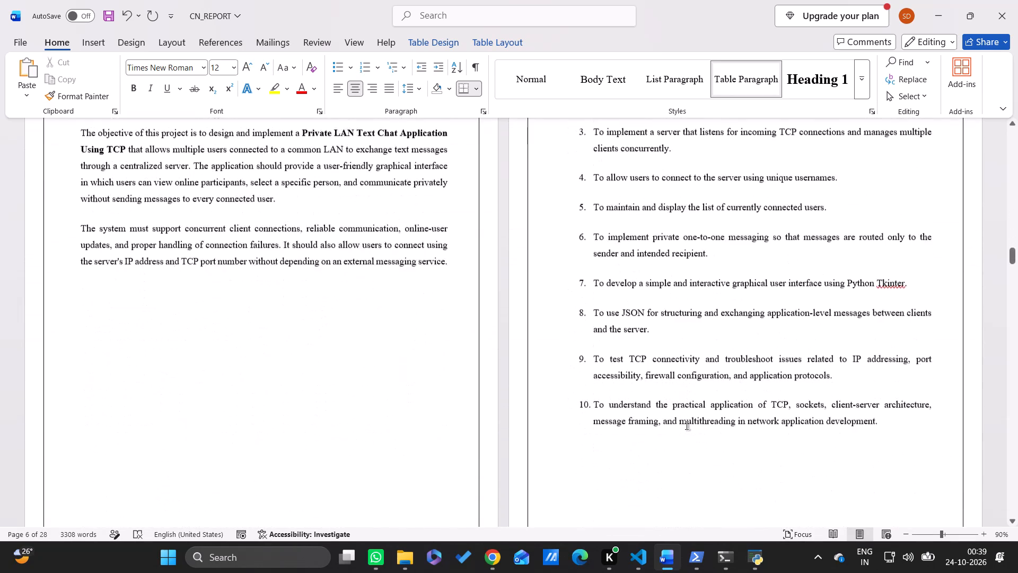
{"action": "scroll", "coordinate": [687, 426], "scroll_direction": "down", "scroll_amount": 2}
{"action": "scroll", "coordinate": [687, 426], "scroll_direction": "up", "scroll_amount": 3}
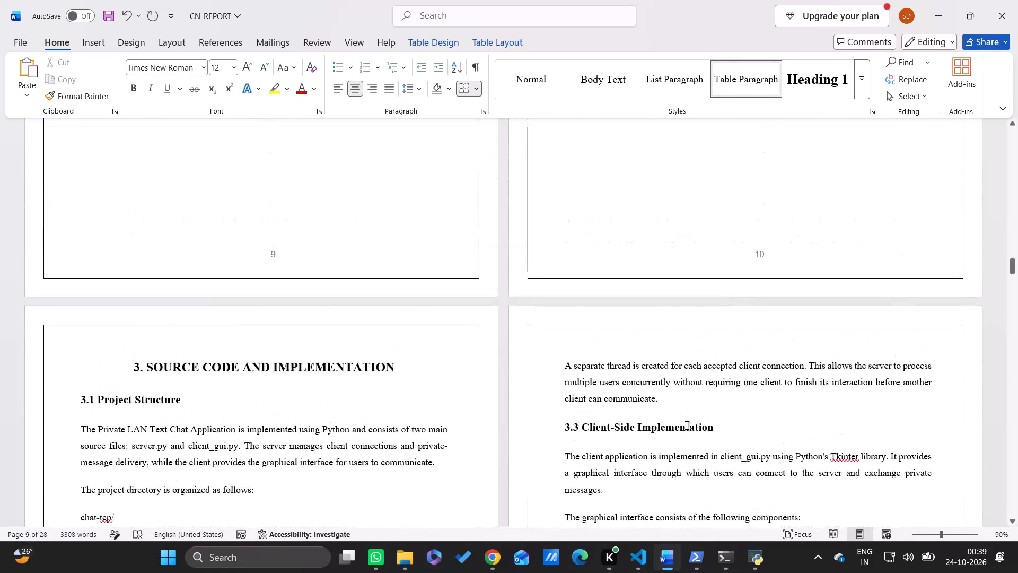
{"action": "scroll", "coordinate": [687, 426], "scroll_direction": "up", "scroll_amount": 9}
{"action": "scroll", "coordinate": [687, 426], "scroll_direction": "down", "scroll_amount": 4}
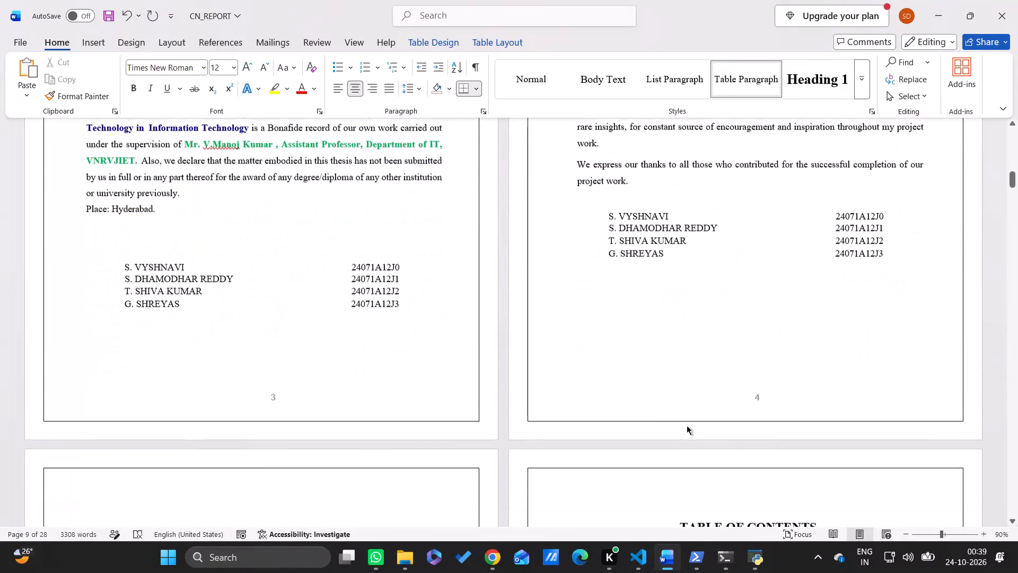
{"action": "scroll", "coordinate": [687, 426], "scroll_direction": "down", "scroll_amount": 1}
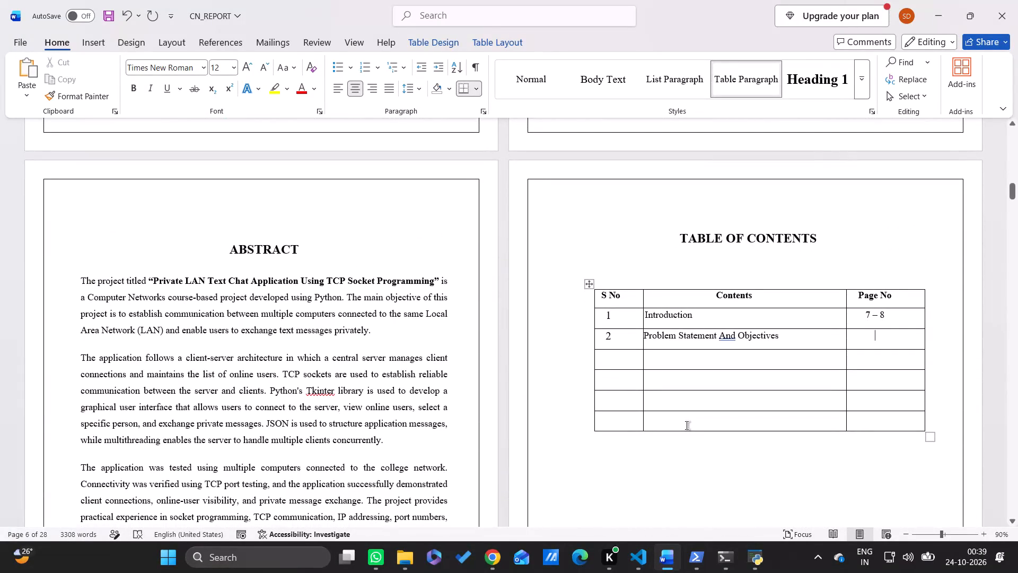
{"action": "type", "text": "9 -"}
{"action": "key", "text": "space"}
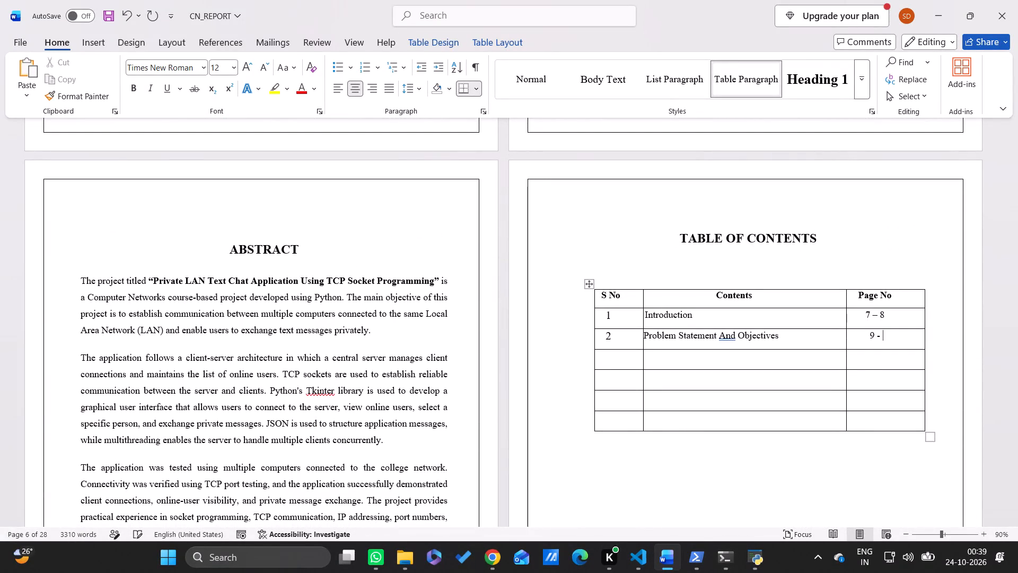
{"action": "key", "text": "1"}
{"action": "key", "text": "0"}
Number the third contents row 3 and copy the SOURCE CODE AND IMPLEMENTATION heading text from the report body.
{"action": "left_click", "coordinate": [623, 360]}
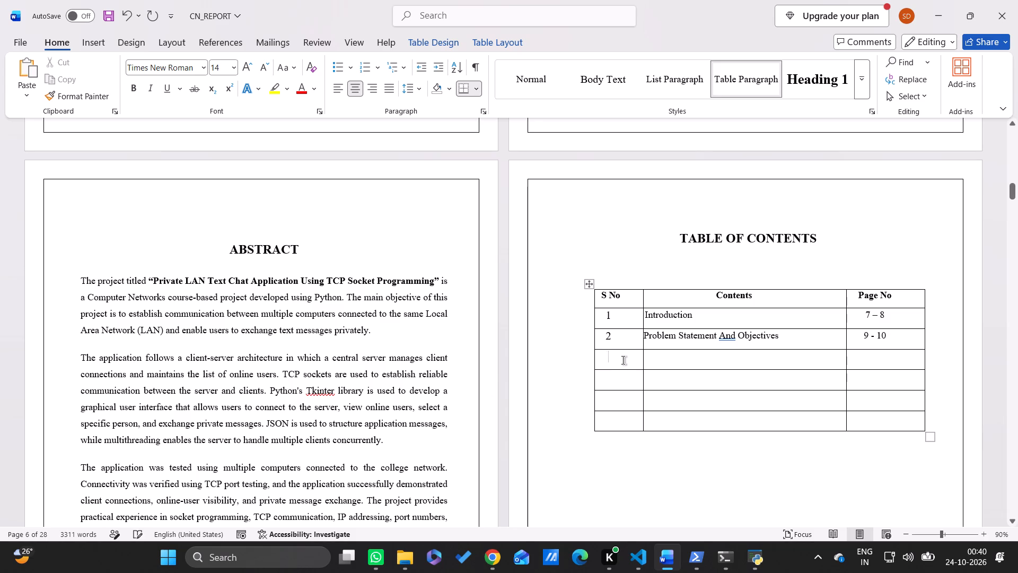
{"action": "key", "text": "3"}
{"action": "scroll", "coordinate": [623, 360], "scroll_direction": "down", "scroll_amount": 7}
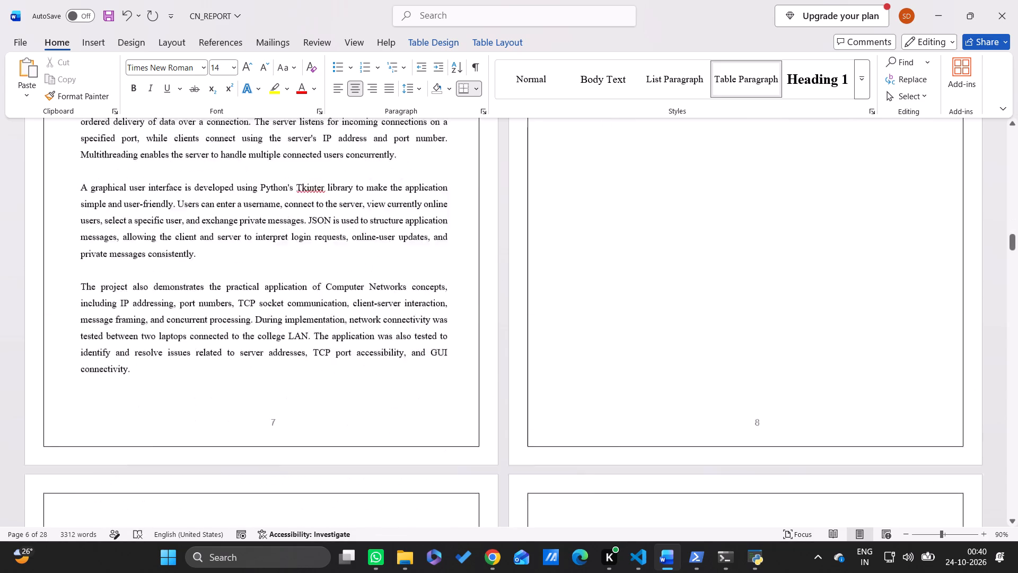
{"action": "scroll", "coordinate": [623, 360], "scroll_direction": "down", "scroll_amount": 1}
{"action": "scroll", "coordinate": [601, 412], "scroll_direction": "up", "scroll_amount": 3}
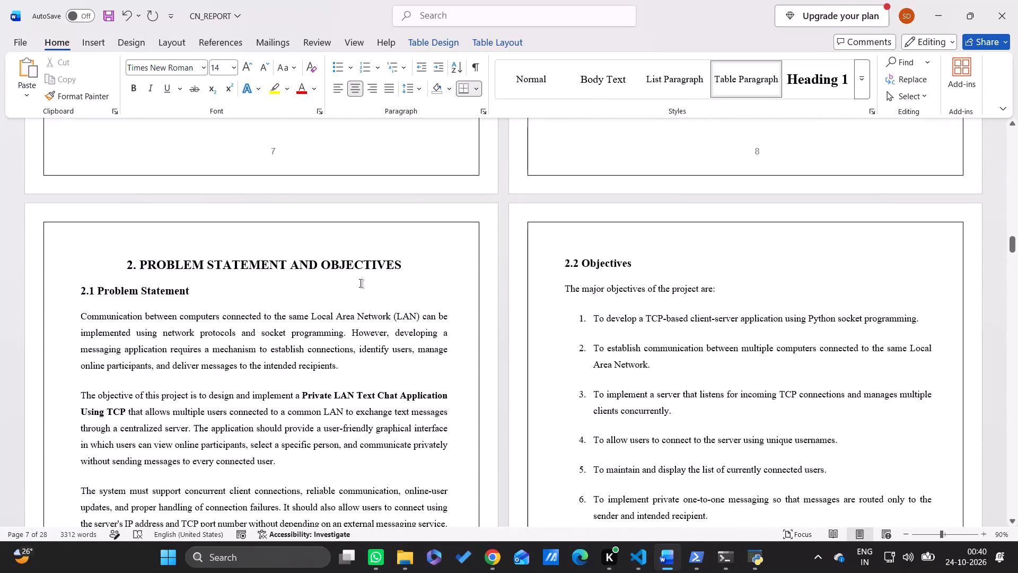
{"action": "scroll", "coordinate": [494, 380], "scroll_direction": "up", "scroll_amount": 2}
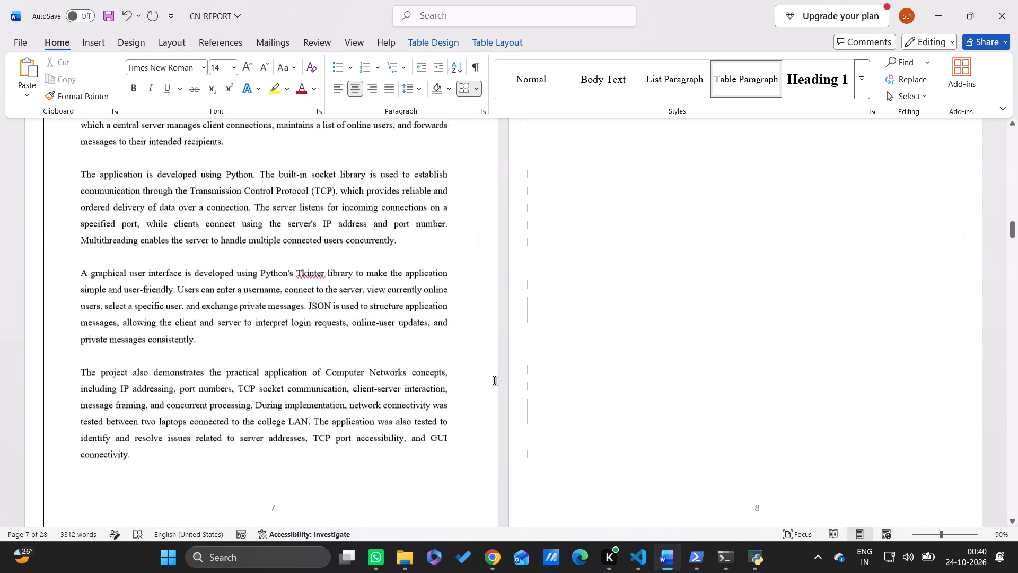
{"action": "scroll", "coordinate": [494, 380], "scroll_direction": "up", "scroll_amount": 2}
{"action": "scroll", "coordinate": [494, 380], "scroll_direction": "down", "scroll_amount": 9}
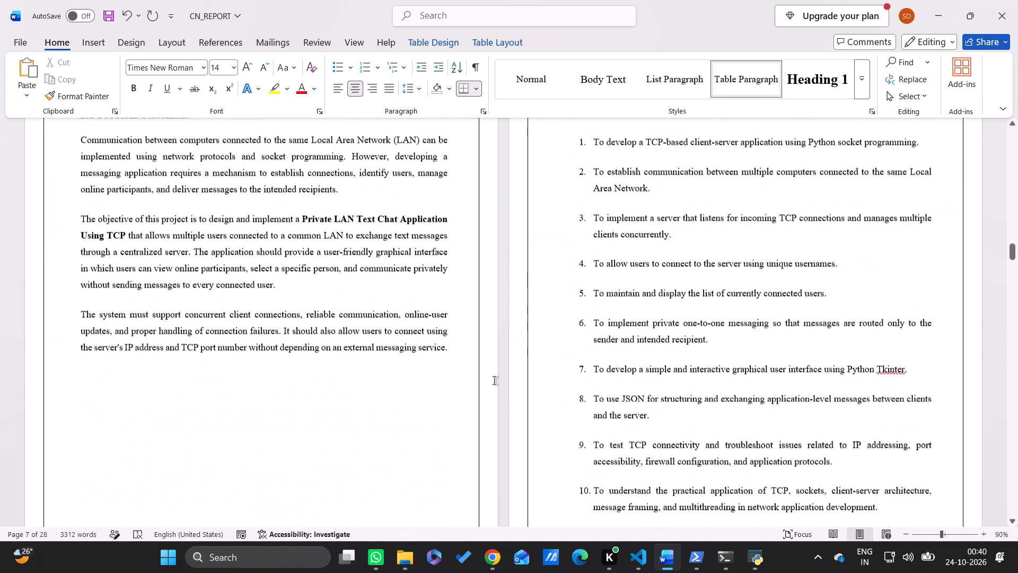
{"action": "scroll", "coordinate": [494, 380], "scroll_direction": "down", "scroll_amount": 1}
{"action": "scroll", "coordinate": [437, 380], "scroll_direction": "down", "scroll_amount": 3}
{"action": "scroll", "coordinate": [304, 241], "scroll_direction": "up", "scroll_amount": 1}
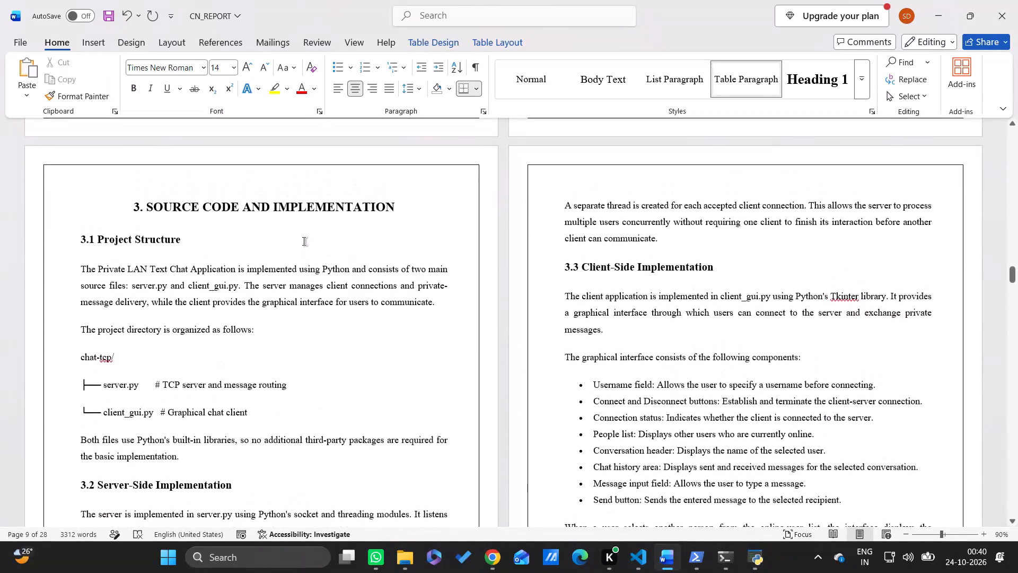
{"action": "left_click_drag", "start_coordinate": [145, 205], "coordinate": [379, 211]}
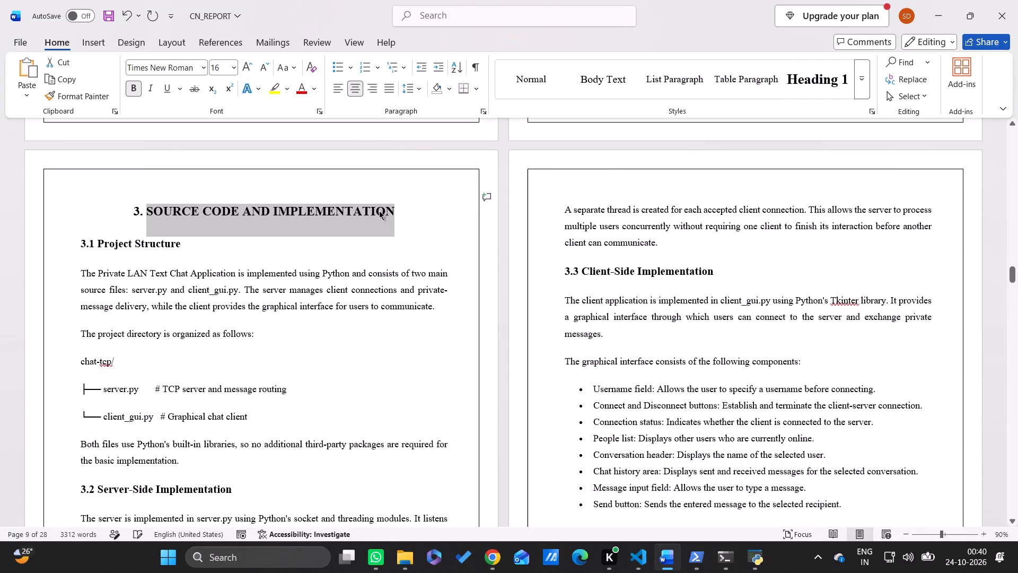
{"action": "key", "text": "ctrl+c"}
Paste the copied SOURCE CODE AND IMPLEMENTATION heading into the Contents cell of the table of contents' third row.
{"action": "scroll", "coordinate": [628, 237], "scroll_direction": "up", "scroll_amount": 3}
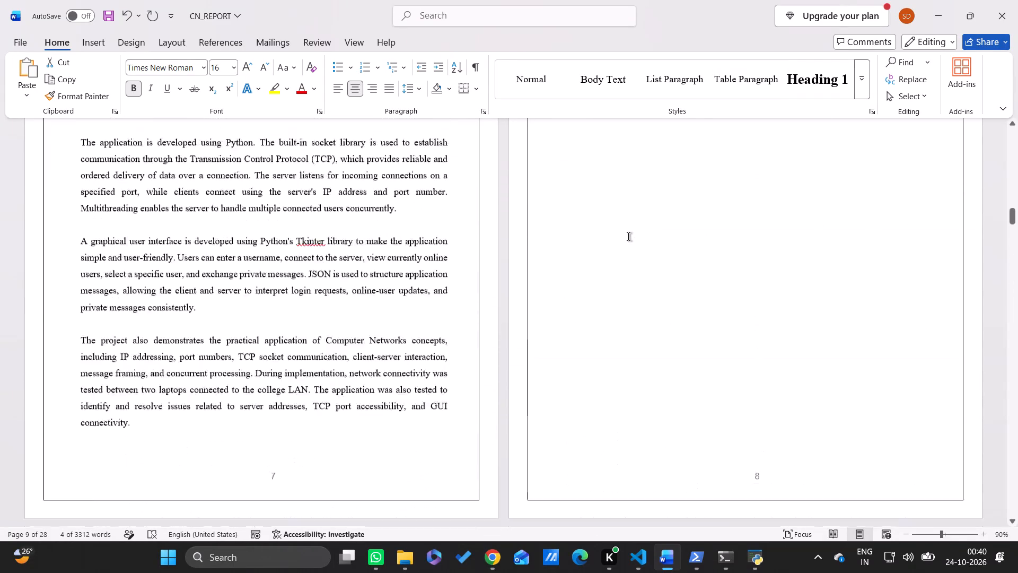
{"action": "scroll", "coordinate": [628, 237], "scroll_direction": "up", "scroll_amount": 3}
{"action": "left_click", "coordinate": [660, 207]}
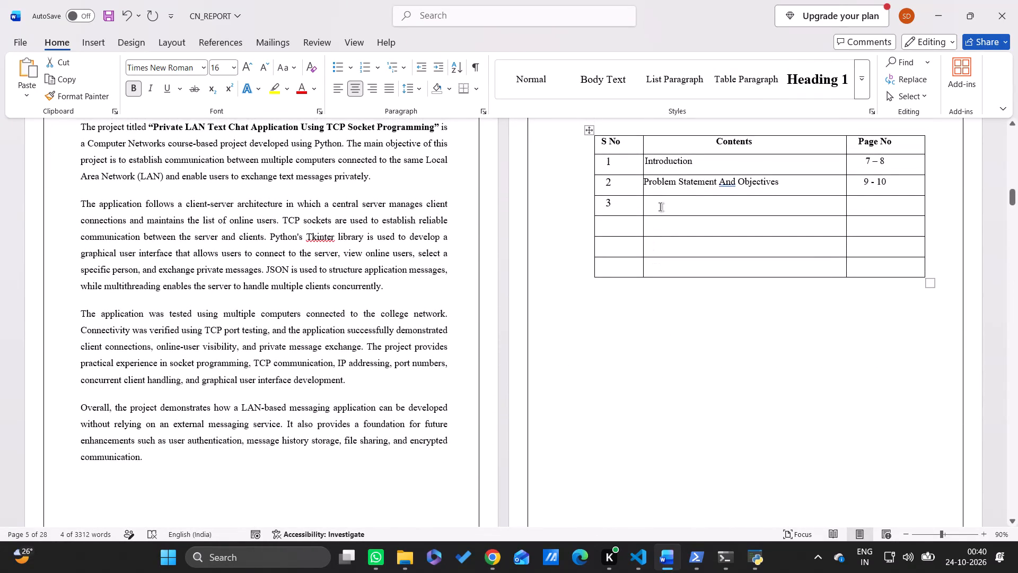
{"action": "key", "text": "ctrl+c"}
{"action": "key", "text": "ctrl+v"}
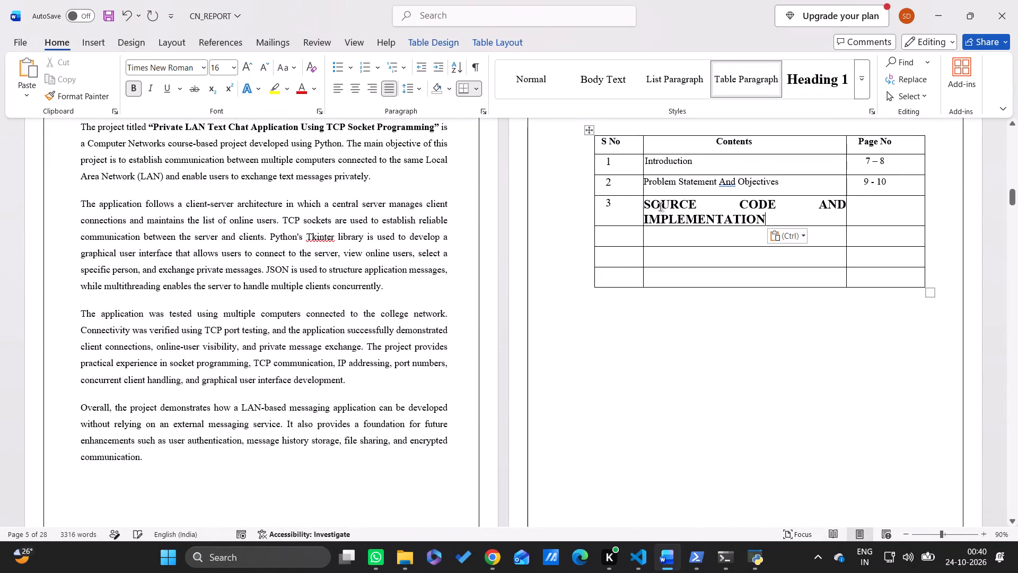
Format the SOURCE CODE AND IMPLEMENTATION title in the table of contents as 12 pt without bold.
{"action": "left_click_drag", "start_coordinate": [771, 222], "coordinate": [650, 203]}
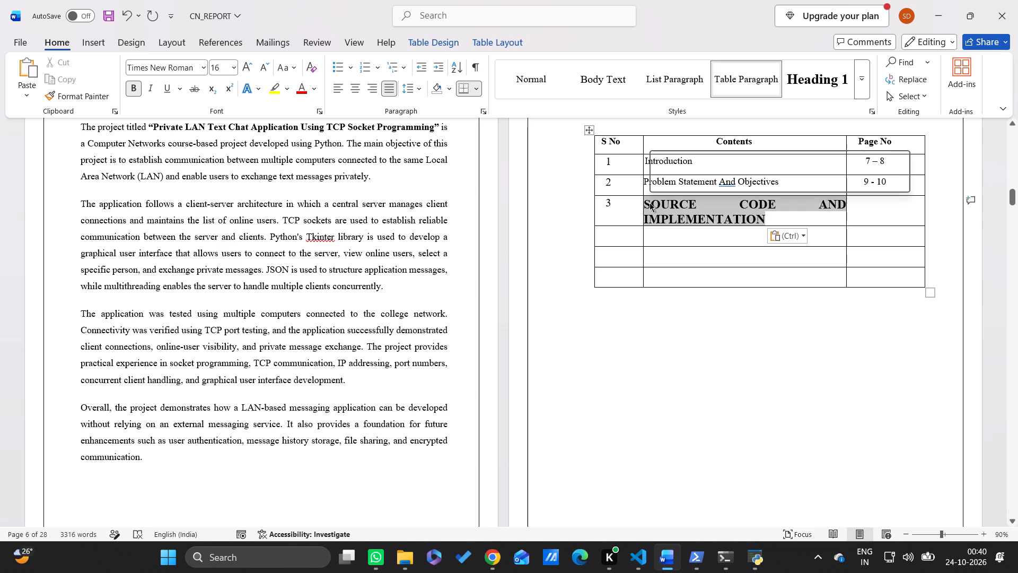
{"action": "left_click", "coordinate": [736, 160]}
{"action": "left_click", "coordinate": [732, 162]}
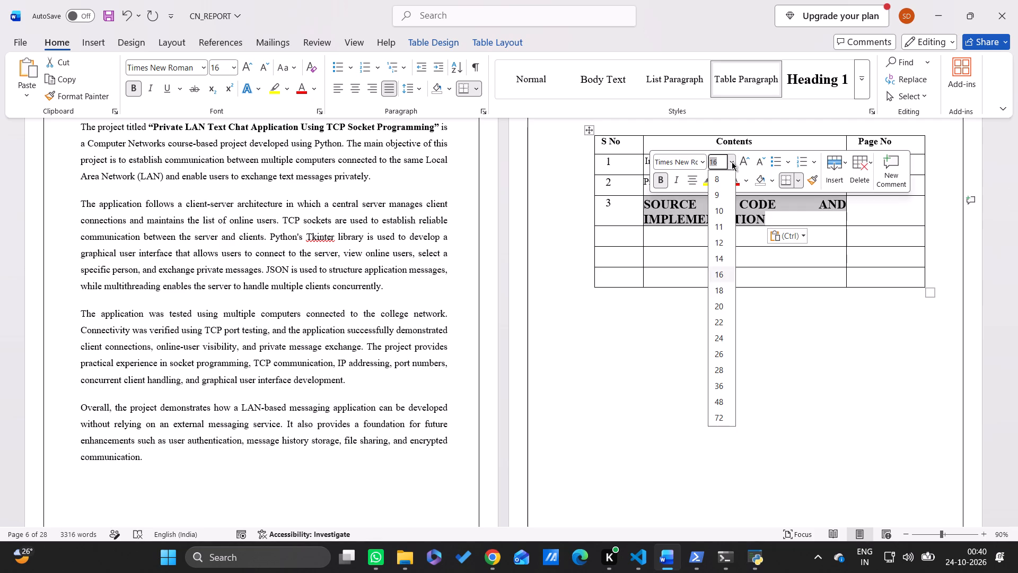
{"action": "left_click", "coordinate": [720, 244]}
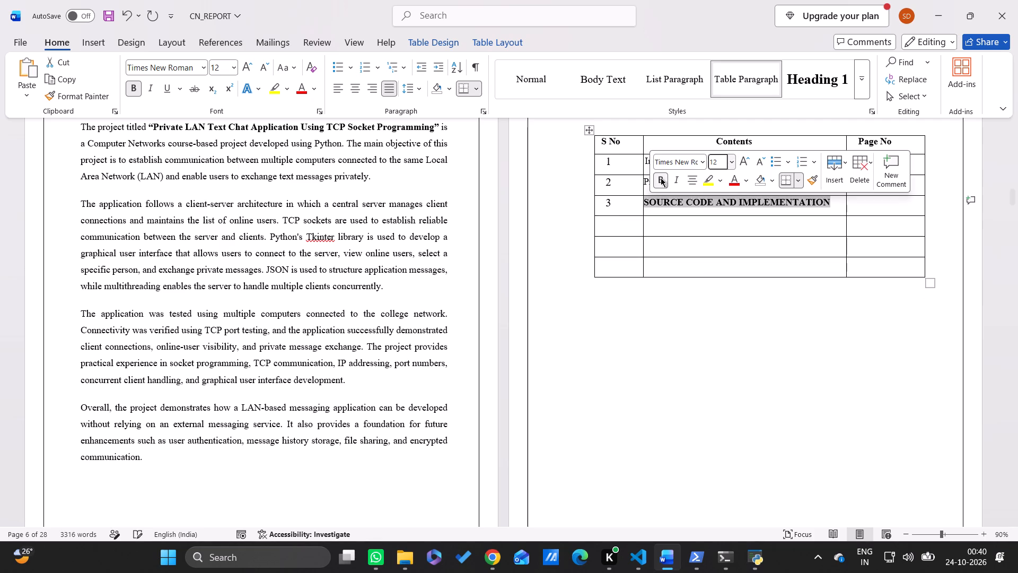
{"action": "left_click", "coordinate": [660, 178]}
{"action": "left_click", "coordinate": [730, 304]}
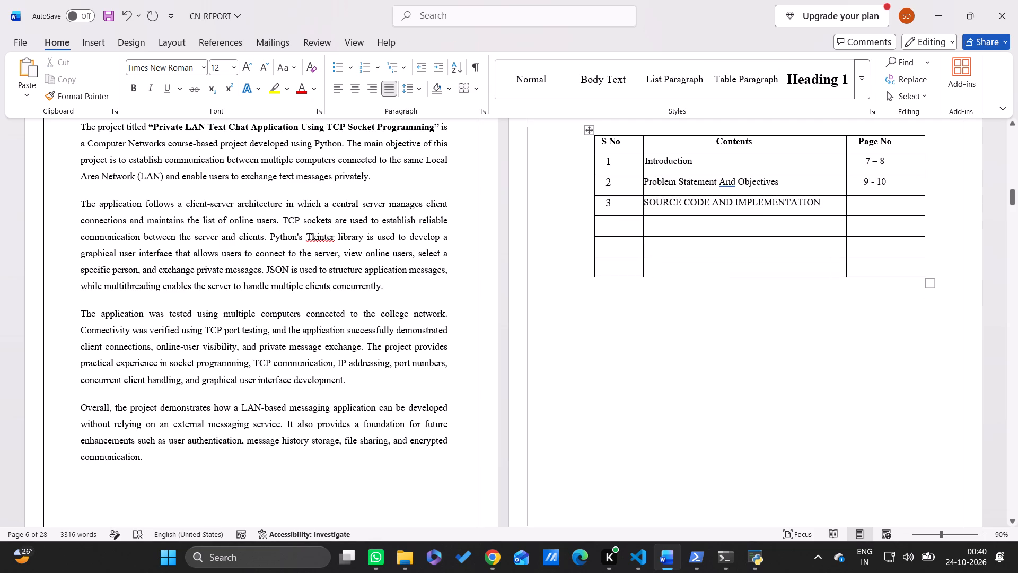
Begin the page range of the third contents row with 11 -.
{"action": "left_click", "coordinate": [880, 205]}
{"action": "scroll", "coordinate": [880, 205], "scroll_direction": "down", "scroll_amount": 1}
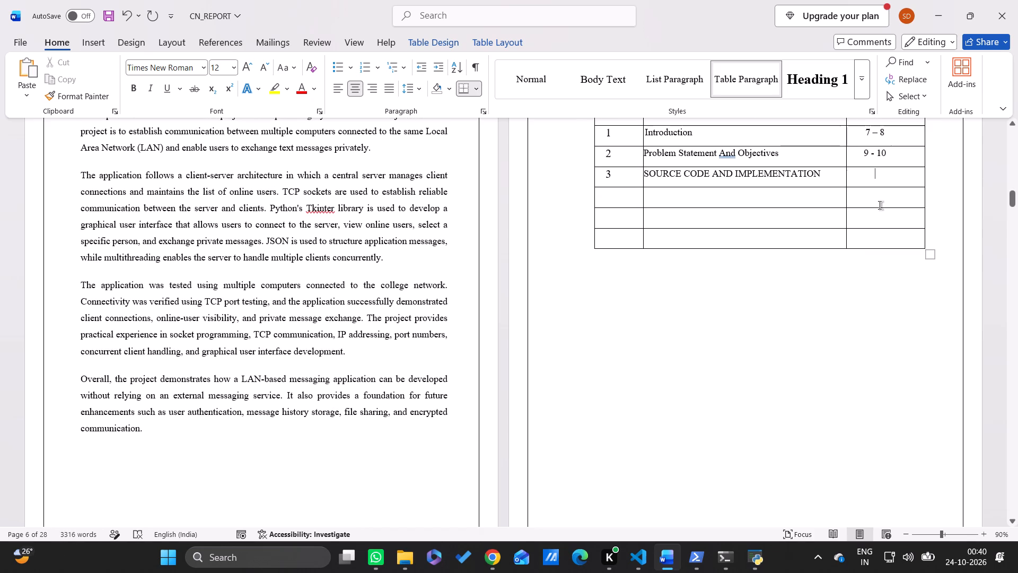
{"action": "type", "text": "11 -"}
{"action": "key", "text": "space"}
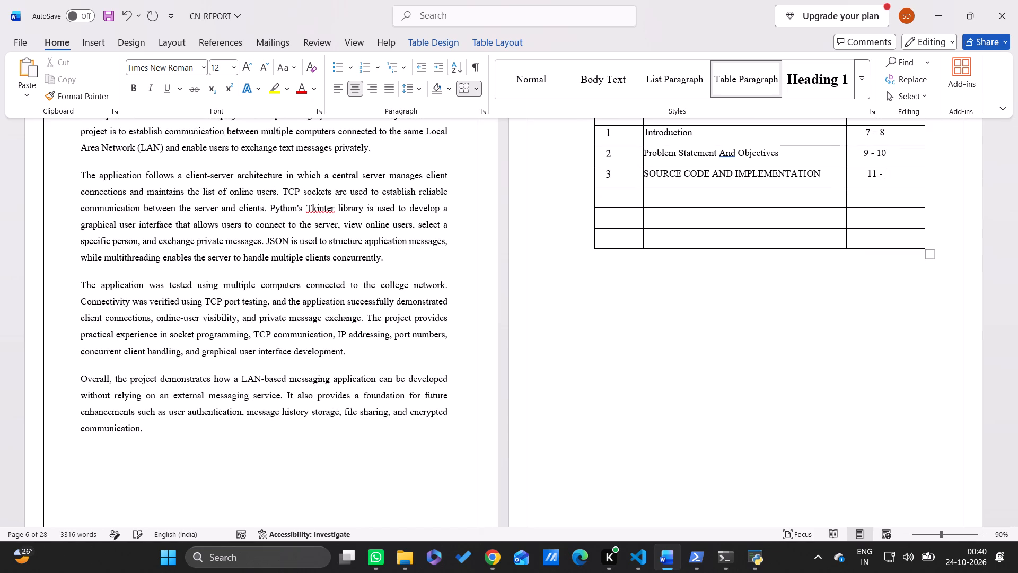
Look up the last page of the Source Code and Implementation section and complete its page range with 22.
{"action": "scroll", "coordinate": [688, 281], "scroll_direction": "down", "scroll_amount": 9}
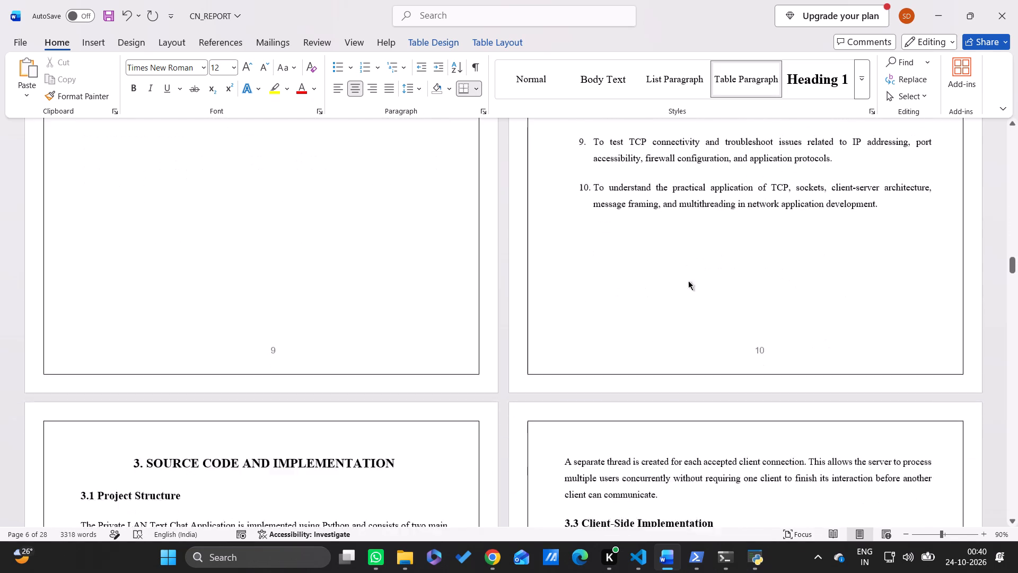
{"action": "scroll", "coordinate": [688, 281], "scroll_direction": "down", "scroll_amount": 1}
{"action": "scroll", "coordinate": [688, 281], "scroll_direction": "down", "scroll_amount": 20}
{"action": "scroll", "coordinate": [688, 281], "scroll_direction": "down", "scroll_amount": 17}
{"action": "scroll", "coordinate": [688, 281], "scroll_direction": "up", "scroll_amount": 15}
{"action": "scroll", "coordinate": [688, 281], "scroll_direction": "down", "scroll_amount": 20}
{"action": "scroll", "coordinate": [688, 281], "scroll_direction": "down", "scroll_amount": 6}
{"action": "scroll", "coordinate": [688, 281], "scroll_direction": "up", "scroll_amount": 3}
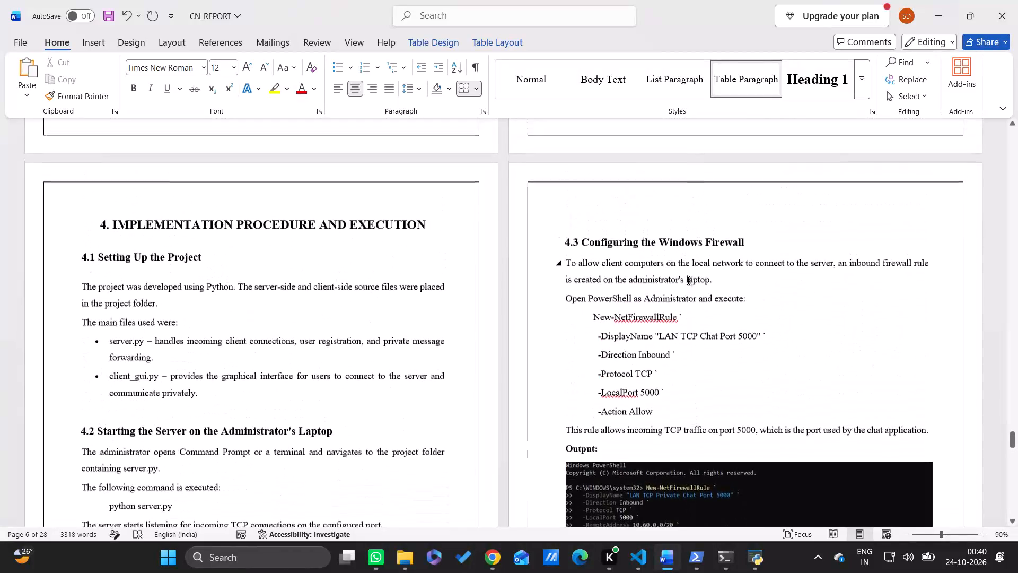
{"action": "scroll", "coordinate": [688, 281], "scroll_direction": "up", "scroll_amount": 8}
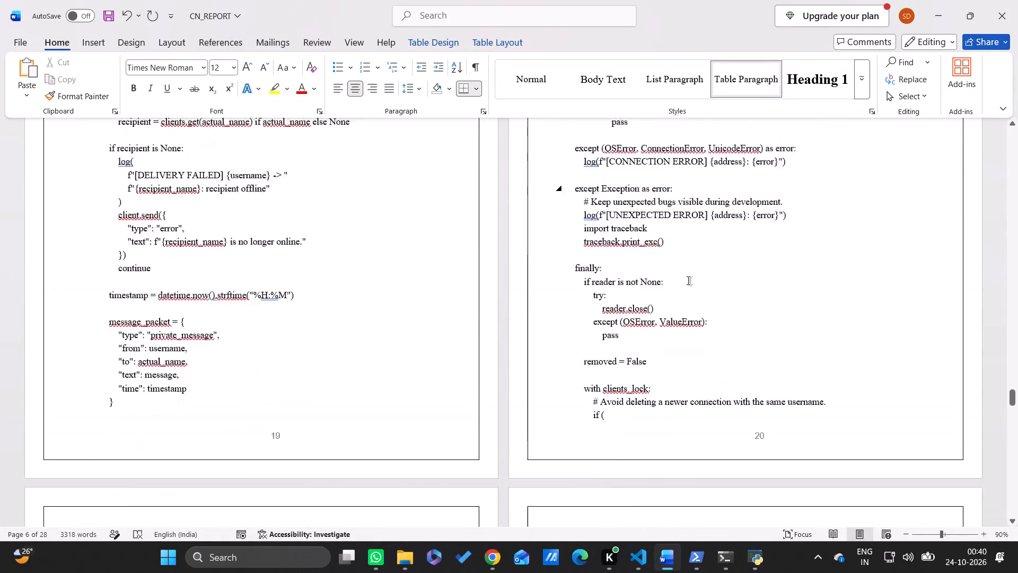
{"action": "scroll", "coordinate": [688, 281], "scroll_direction": "up", "scroll_amount": 8}
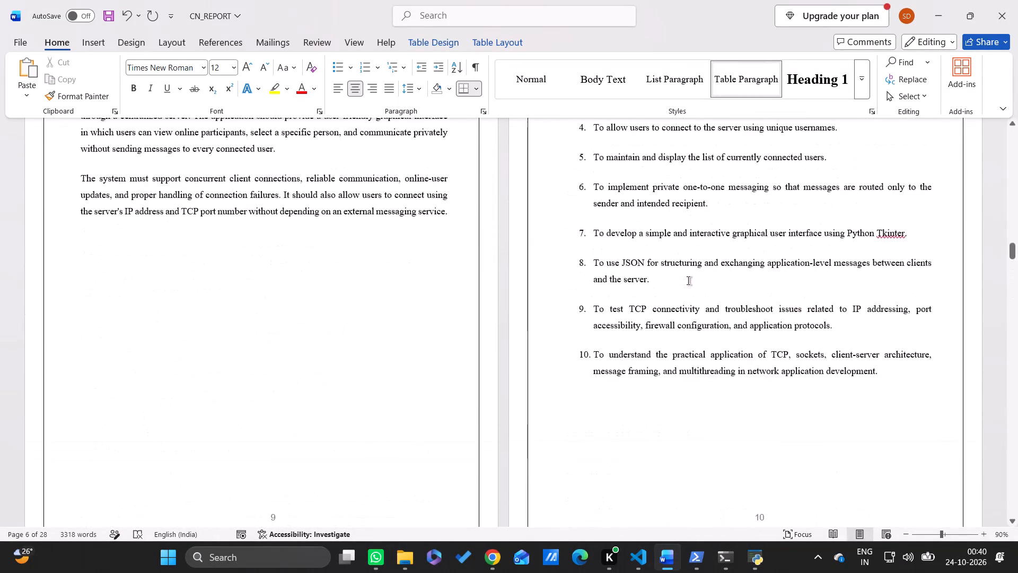
{"action": "scroll", "coordinate": [688, 281], "scroll_direction": "up", "scroll_amount": 6}
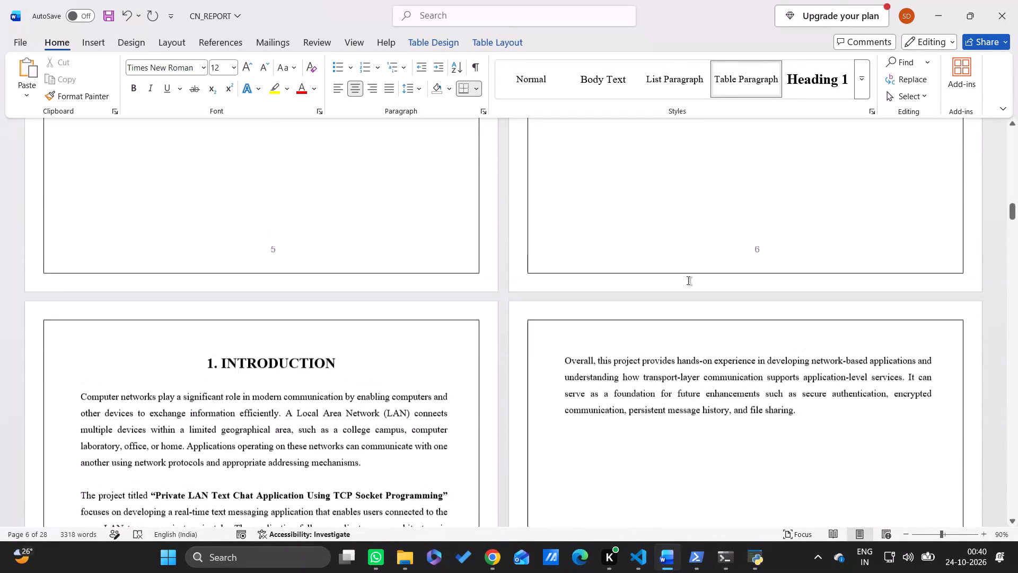
{"action": "scroll", "coordinate": [688, 281], "scroll_direction": "up", "scroll_amount": 2}
{"action": "scroll", "coordinate": [688, 281], "scroll_direction": "down", "scroll_amount": 1}
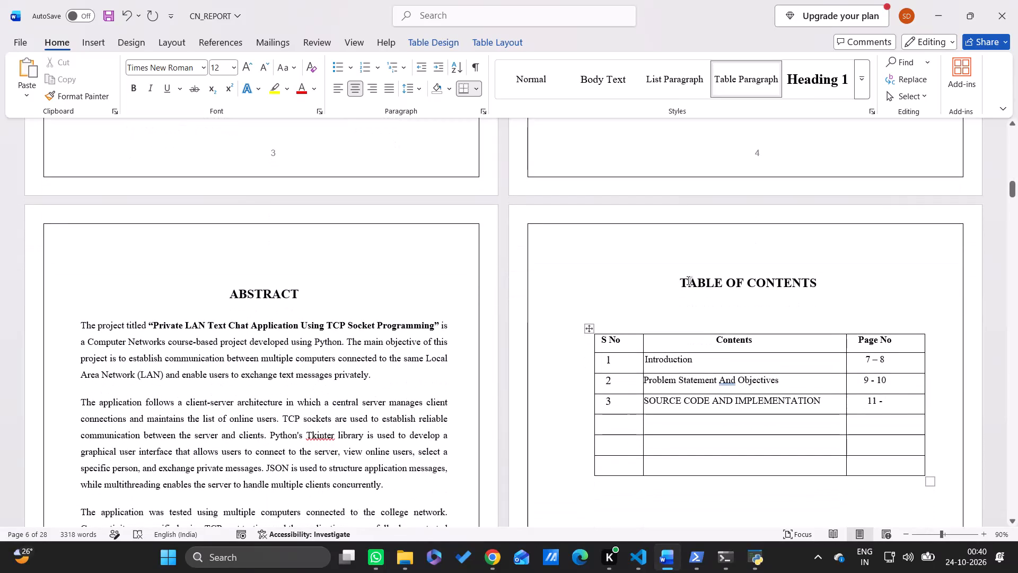
{"action": "type", "text": "22"}
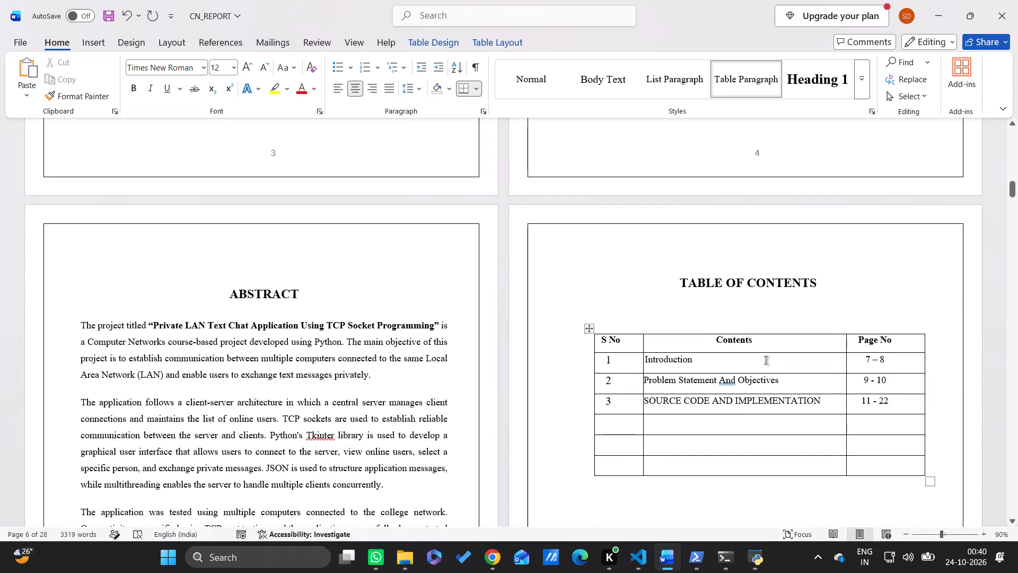
Change the third row's title, SOURCE CODE AND IMPLEMENTATION, to Capitalize Each Word case.
{"action": "left_click_drag", "start_coordinate": [831, 402], "coordinate": [653, 401]}
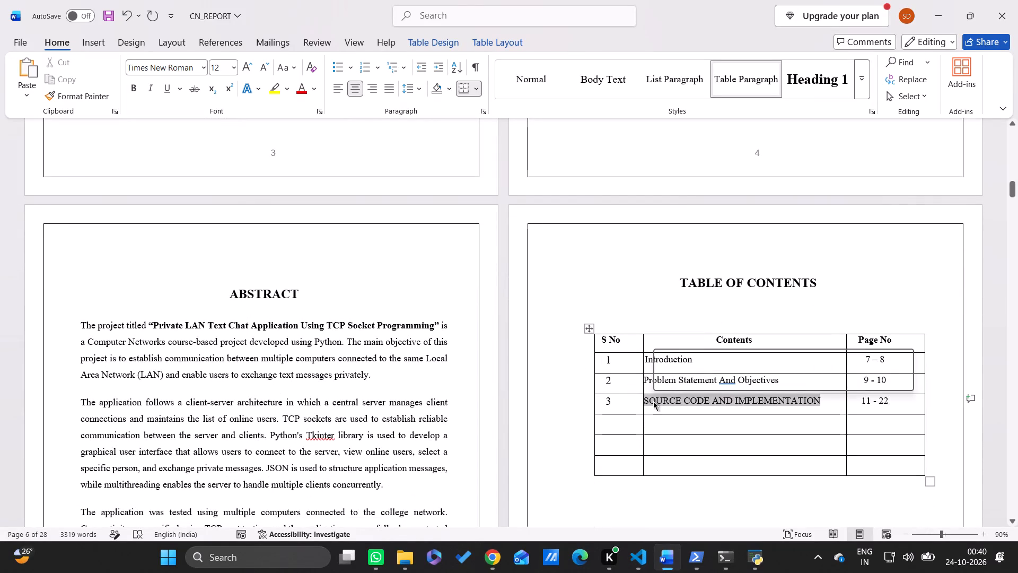
{"action": "left_click", "coordinate": [289, 65]}
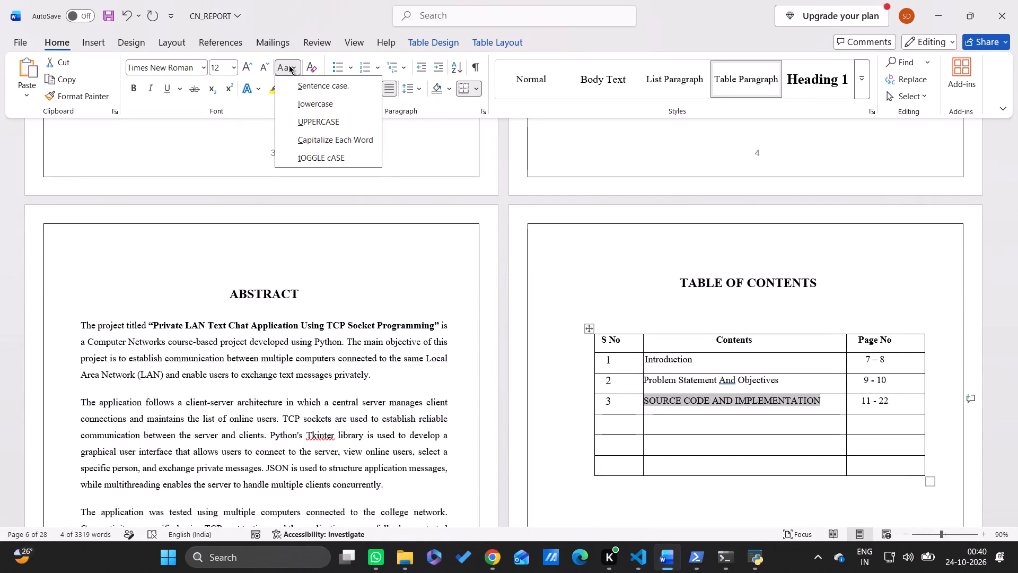
{"action": "left_click", "coordinate": [324, 138]}
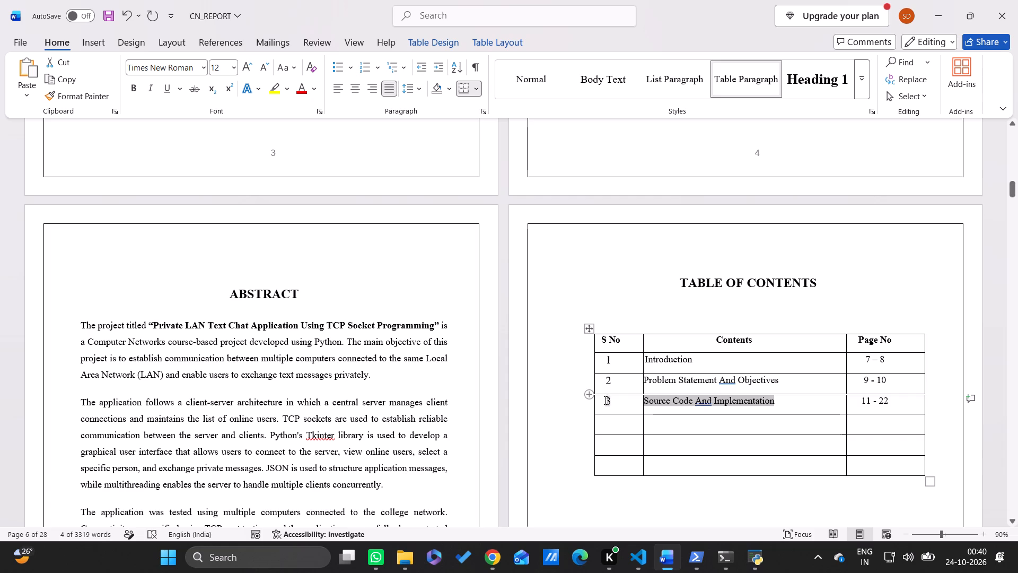
Number the fourth row of the table of contents 4.
{"action": "left_click", "coordinate": [615, 423]}
{"action": "type", "text": "4"}
{"action": "key", "text": "space"}
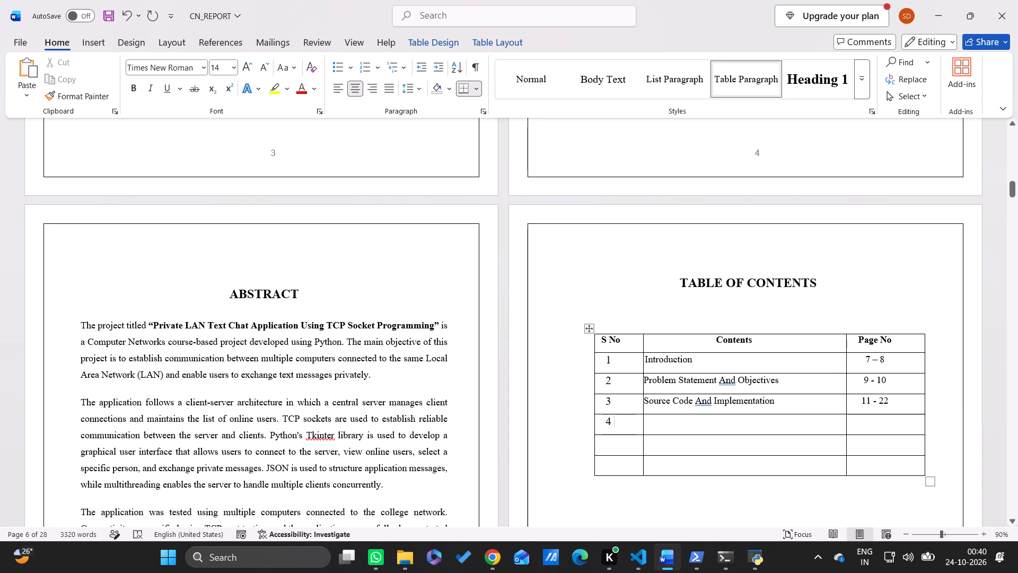
Copy the IMPLEMENTATION PROCEDURE AND EXECUTION heading text from the report body into the fourth row's Contents cell.
{"action": "left_click", "coordinate": [685, 420]}
{"action": "scroll", "coordinate": [685, 420], "scroll_direction": "down", "scroll_amount": 5}
{"action": "scroll", "coordinate": [685, 420], "scroll_direction": "up", "scroll_amount": 1}
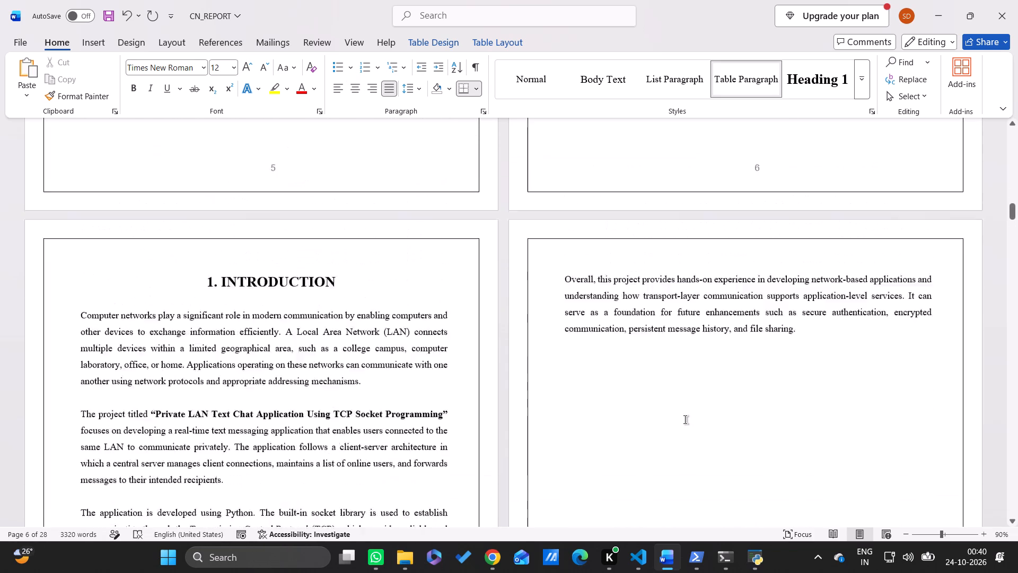
{"action": "scroll", "coordinate": [685, 420], "scroll_direction": "up", "scroll_amount": 1}
{"action": "scroll", "coordinate": [685, 420], "scroll_direction": "down", "scroll_amount": 14}
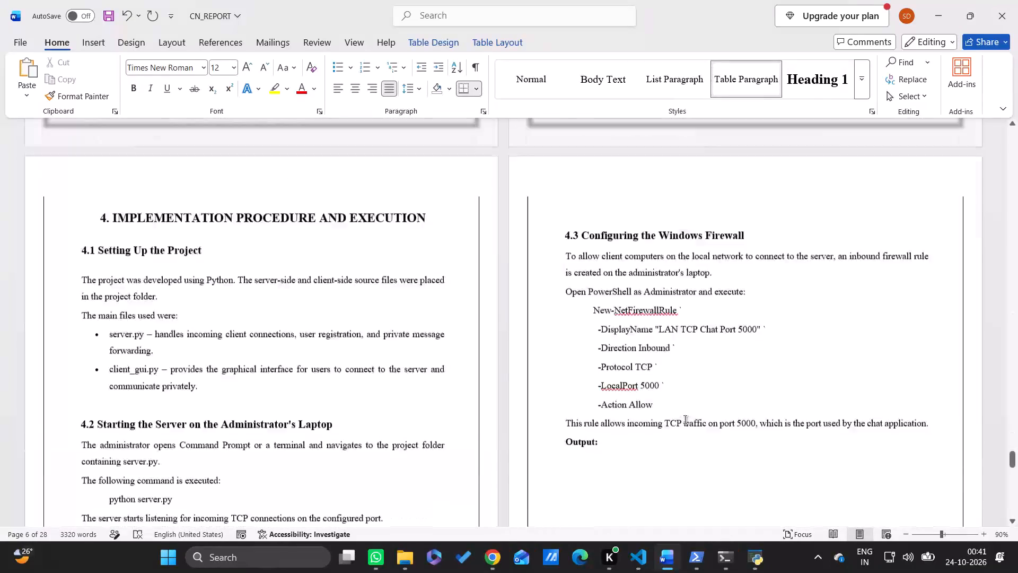
{"action": "scroll", "coordinate": [685, 420], "scroll_direction": "down", "scroll_amount": 3}
{"action": "scroll", "coordinate": [685, 420], "scroll_direction": "up", "scroll_amount": 3}
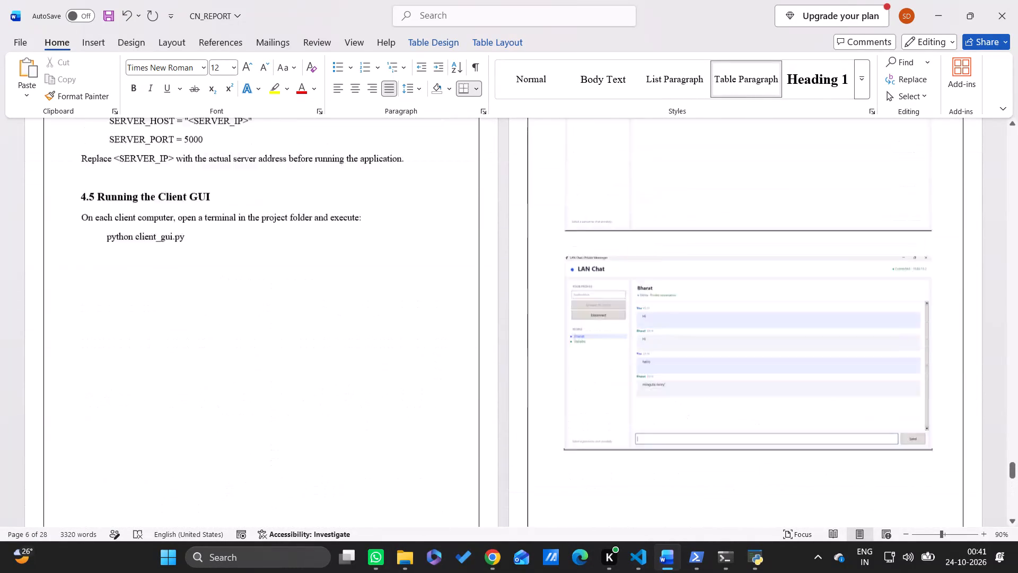
{"action": "scroll", "coordinate": [685, 420], "scroll_direction": "up", "scroll_amount": 3}
{"action": "scroll", "coordinate": [685, 420], "scroll_direction": "down", "scroll_amount": 2}
{"action": "scroll", "coordinate": [685, 420], "scroll_direction": "up", "scroll_amount": 3}
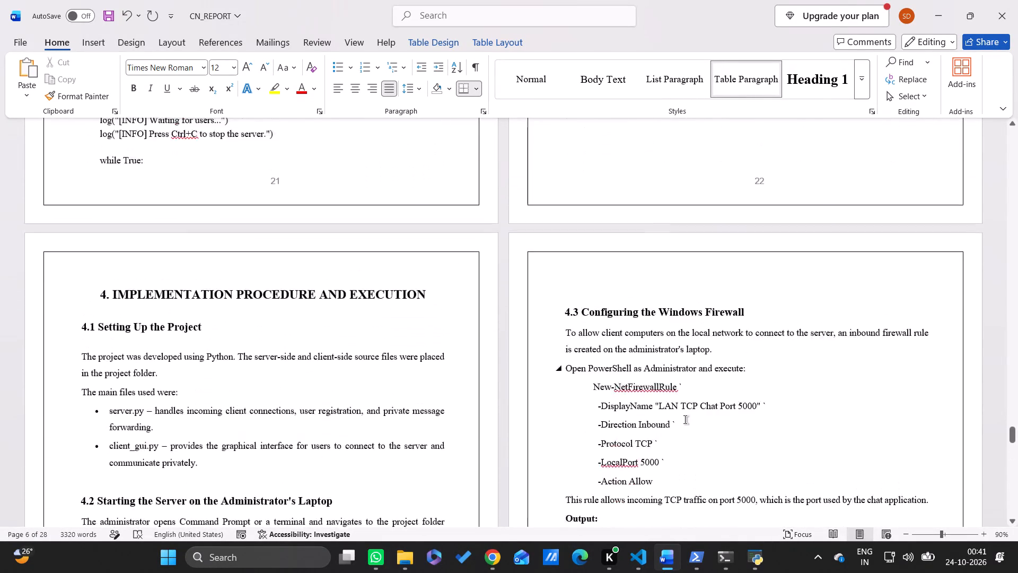
{"action": "scroll", "coordinate": [685, 420], "scroll_direction": "up", "scroll_amount": 1}
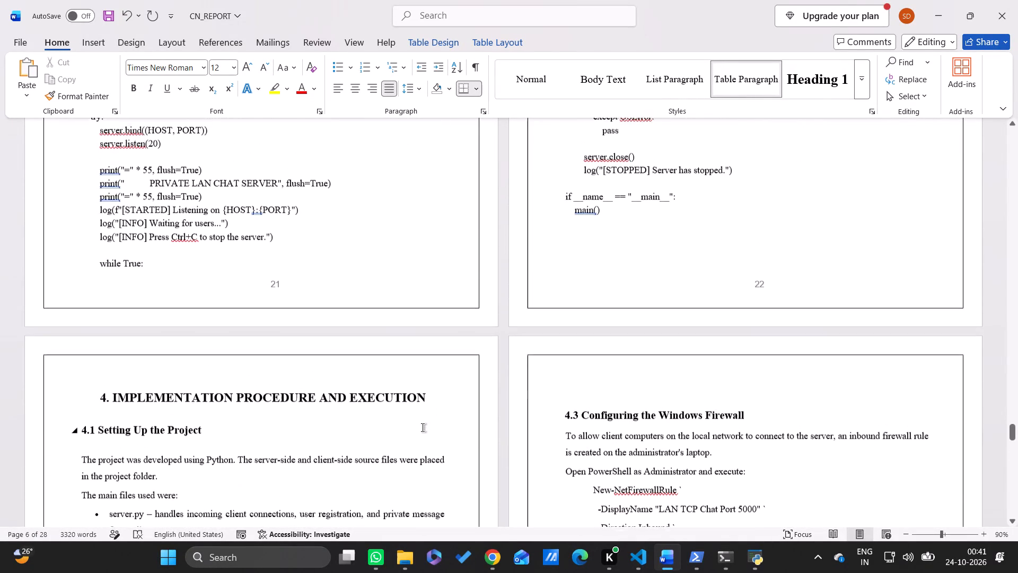
{"action": "scroll", "coordinate": [423, 428], "scroll_direction": "down", "scroll_amount": 1}
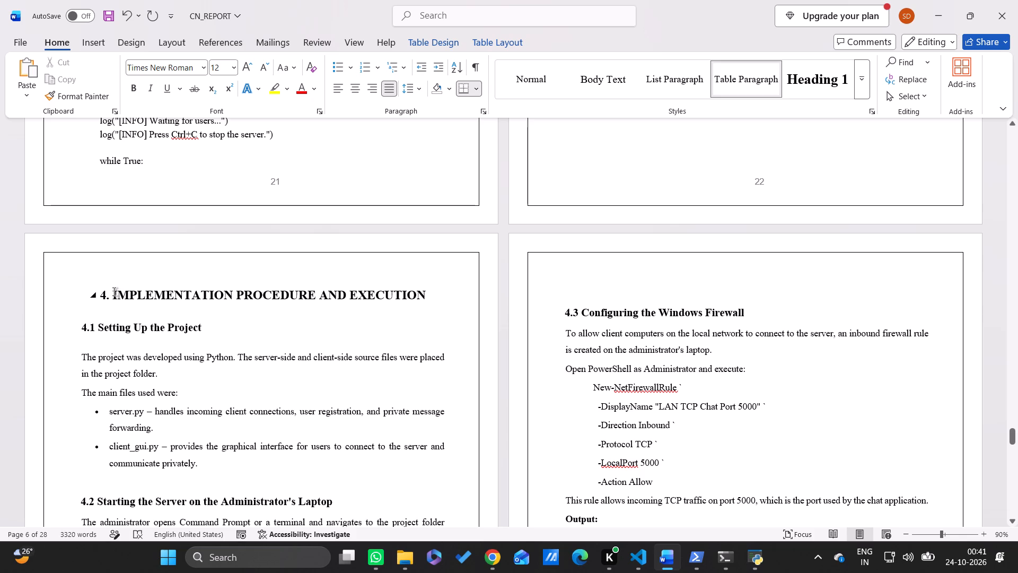
{"action": "left_click_drag", "start_coordinate": [112, 292], "coordinate": [392, 293]}
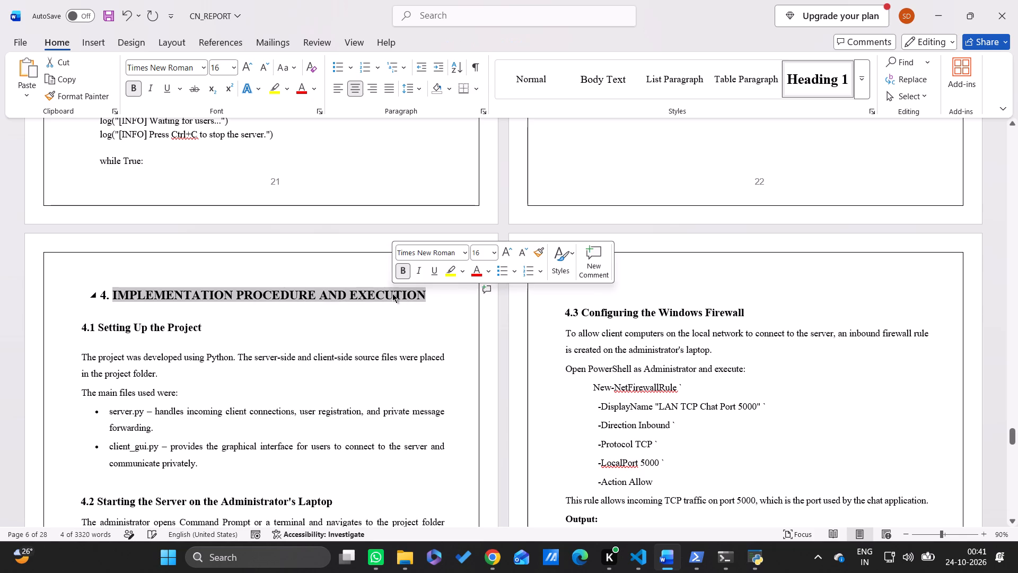
{"action": "key", "text": "ctrl+c"}
{"action": "scroll", "coordinate": [525, 286], "scroll_direction": "up", "scroll_amount": 20}
{"action": "scroll", "coordinate": [525, 286], "scroll_direction": "up", "scroll_amount": 17}
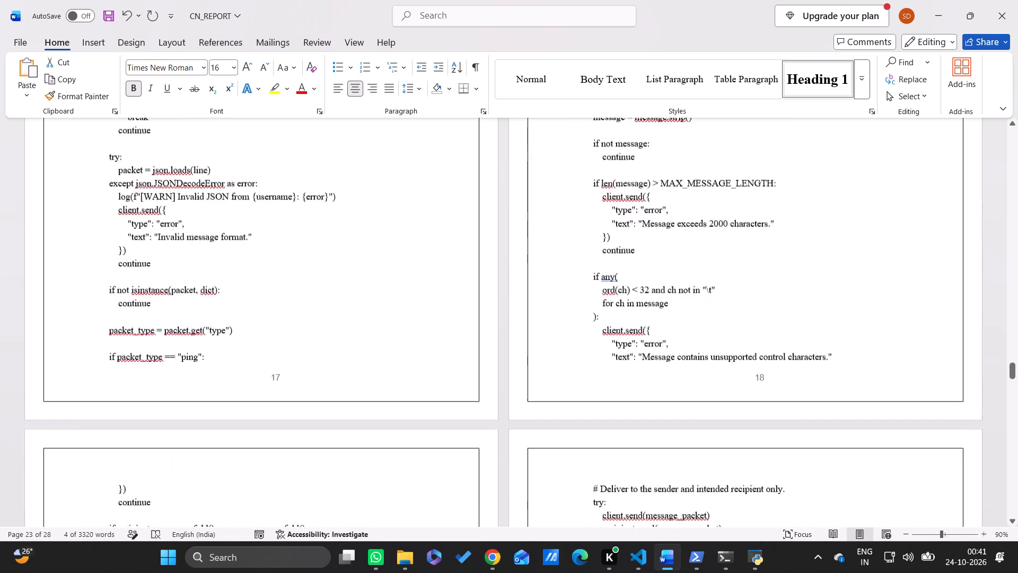
{"action": "scroll", "coordinate": [525, 286], "scroll_direction": "up", "scroll_amount": 20}
{"action": "scroll", "coordinate": [525, 286], "scroll_direction": "up", "scroll_amount": 15}
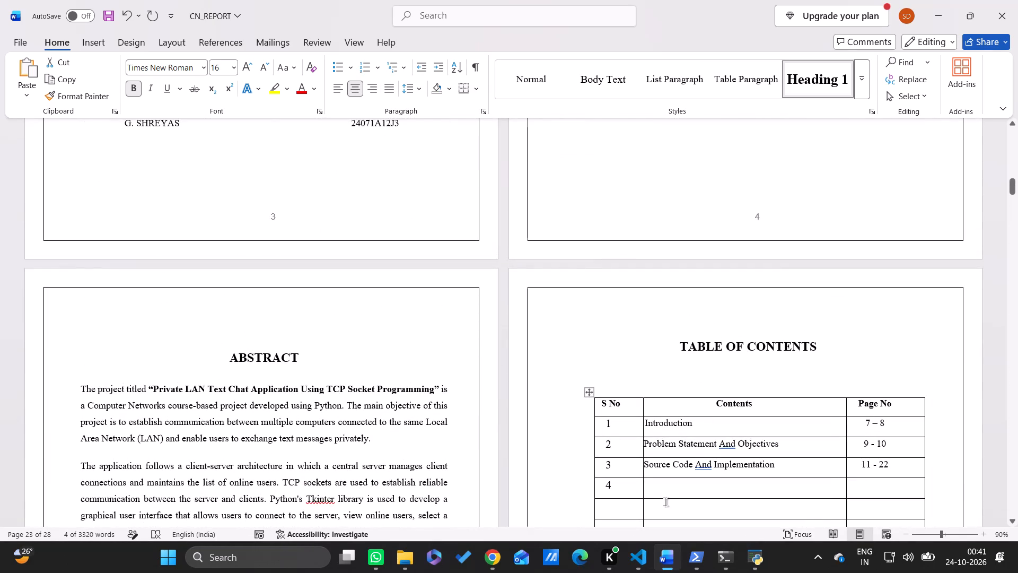
{"action": "left_click", "coordinate": [661, 485]}
{"action": "key", "text": "ctrl+v"}
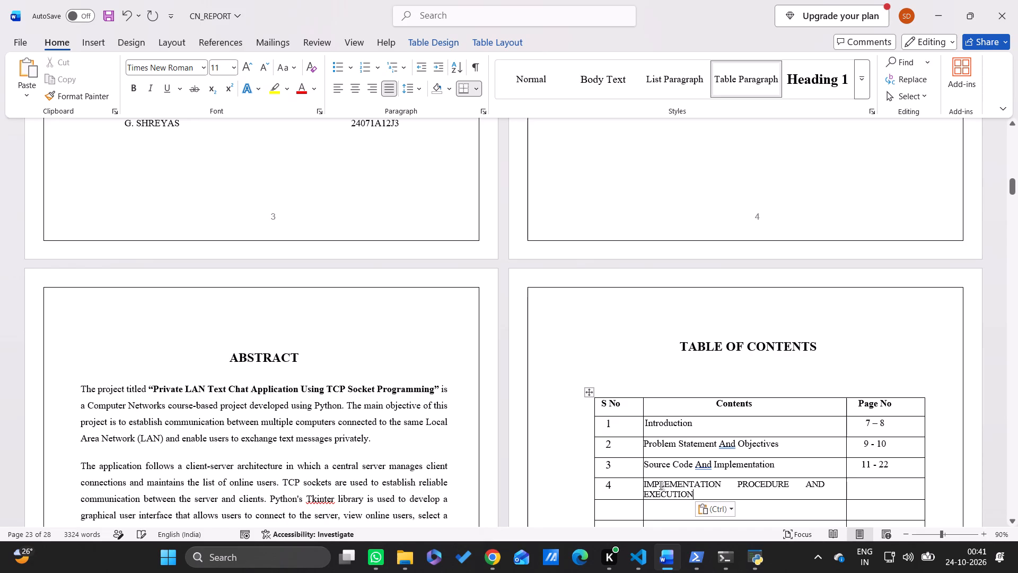
Set the fourth row's title to 12 pt and change it to Capitalize Each Word case.
{"action": "left_click_drag", "start_coordinate": [701, 490], "coordinate": [644, 485]}
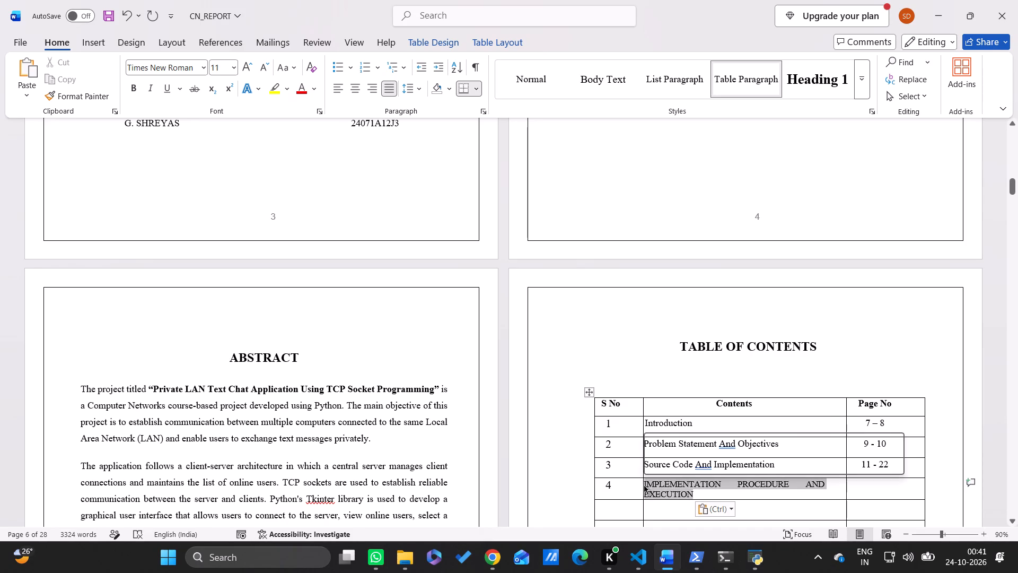
{"action": "left_click", "coordinate": [234, 72]}
{"action": "left_click", "coordinate": [222, 152]}
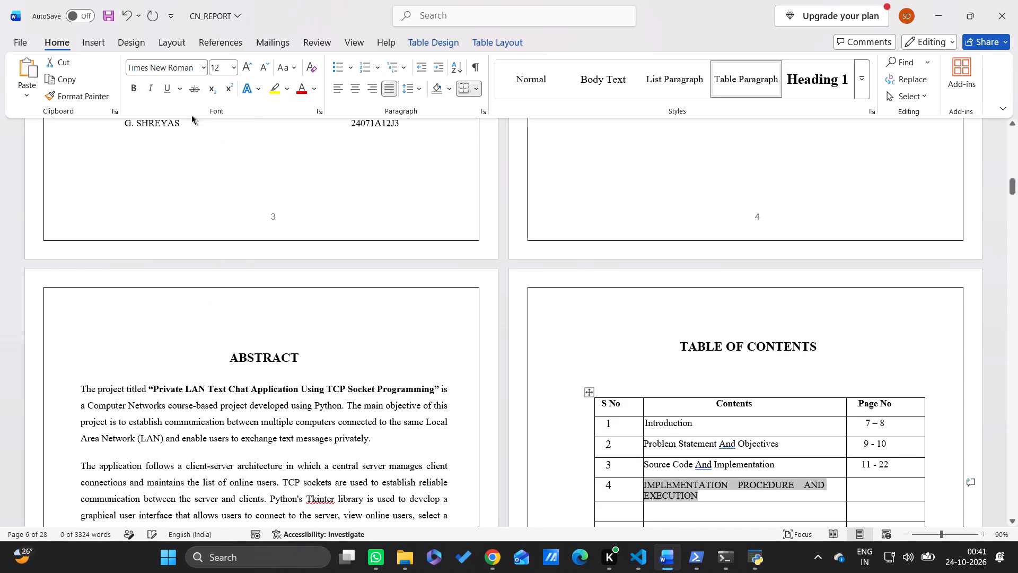
{"action": "left_click", "coordinate": [286, 65]}
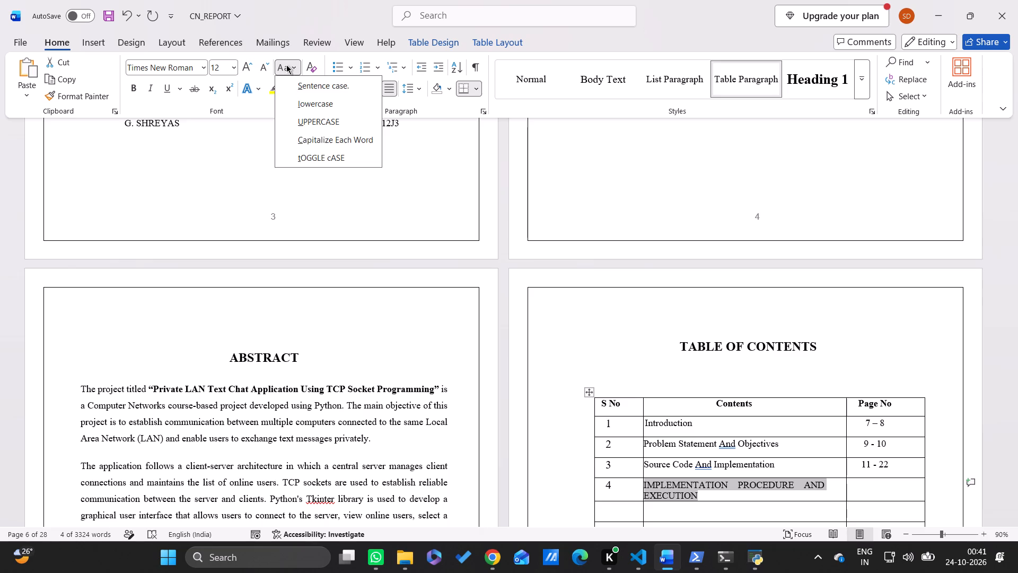
{"action": "left_click", "coordinate": [317, 138]}
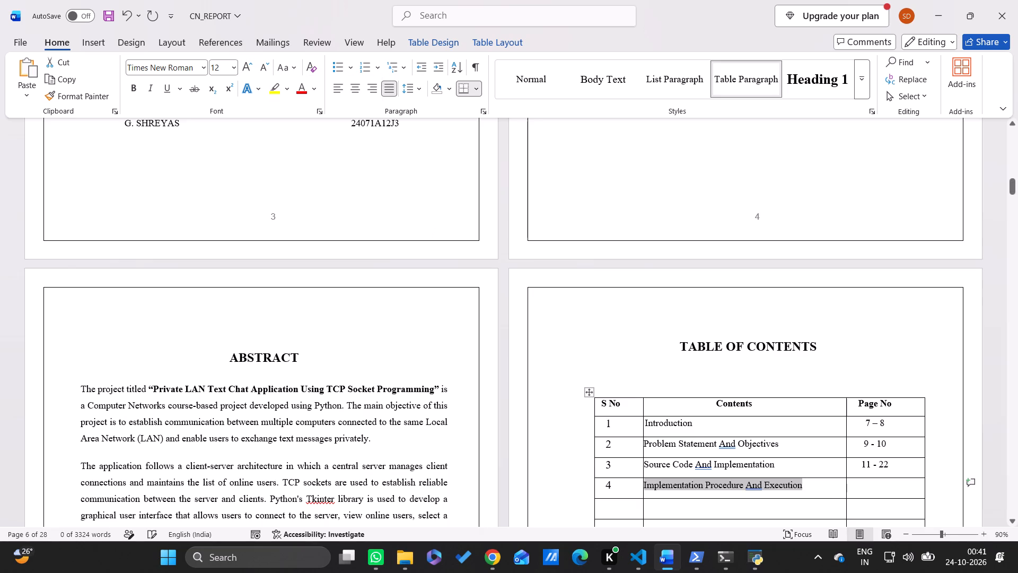
Find where the Implementation Procedure And Execution section ends and enter 23 - 25 as the fourth row's page range.
{"action": "left_click", "coordinate": [881, 485]}
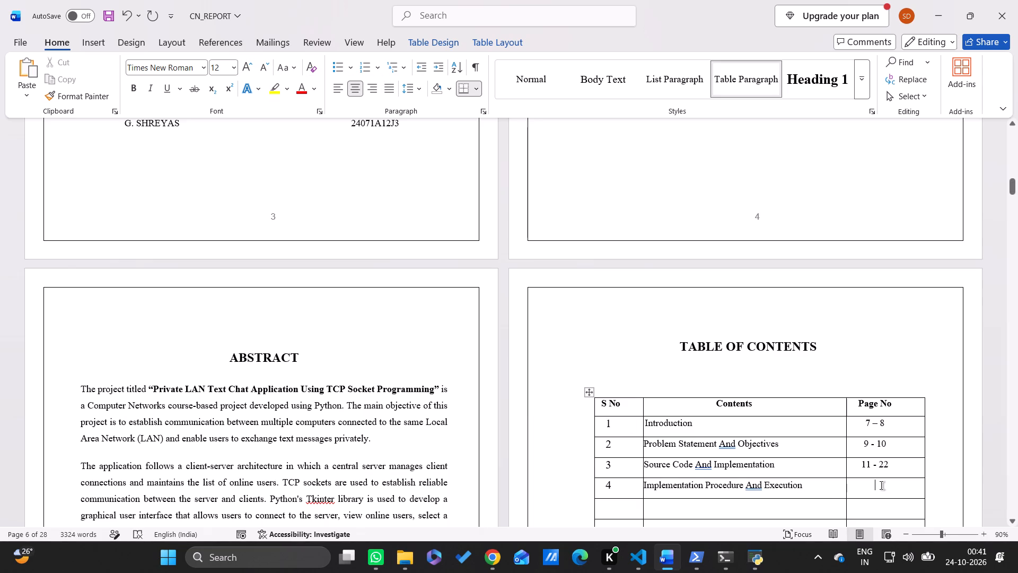
{"action": "type", "text": "23 -"}
{"action": "key", "text": "space"}
{"action": "scroll", "coordinate": [881, 485], "scroll_direction": "down", "scroll_amount": 9}
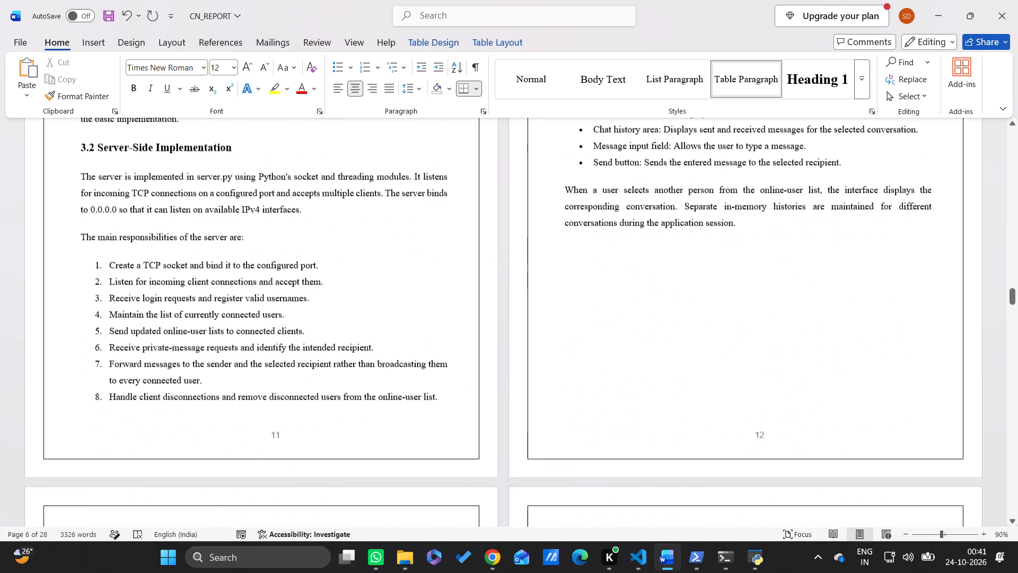
{"action": "scroll", "coordinate": [881, 485], "scroll_direction": "down", "scroll_amount": 3}
{"action": "scroll", "coordinate": [718, 500], "scroll_direction": "down", "scroll_amount": 3}
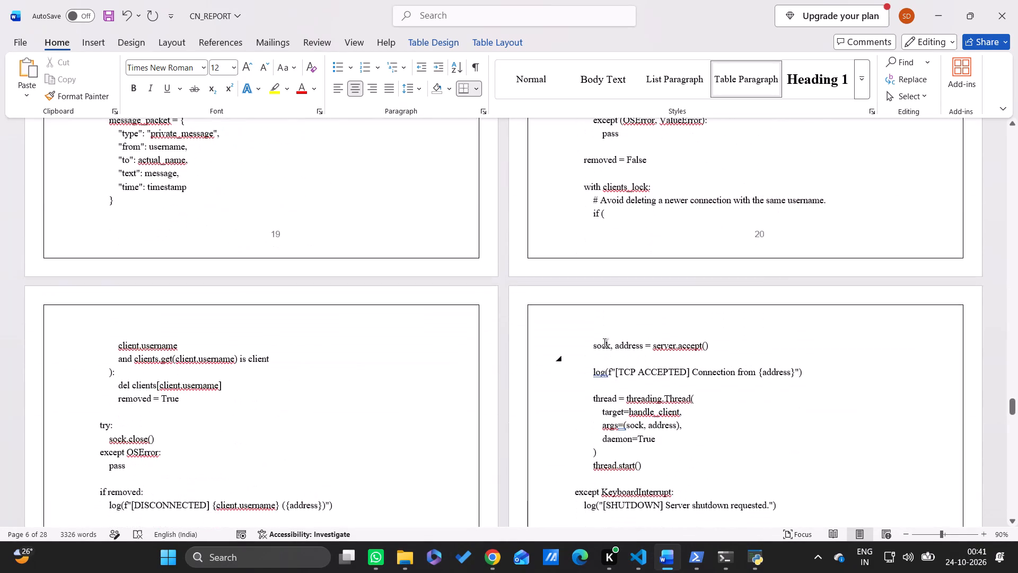
{"action": "scroll", "coordinate": [604, 343], "scroll_direction": "down", "scroll_amount": 8}
{"action": "scroll", "coordinate": [604, 343], "scroll_direction": "up", "scroll_amount": 1}
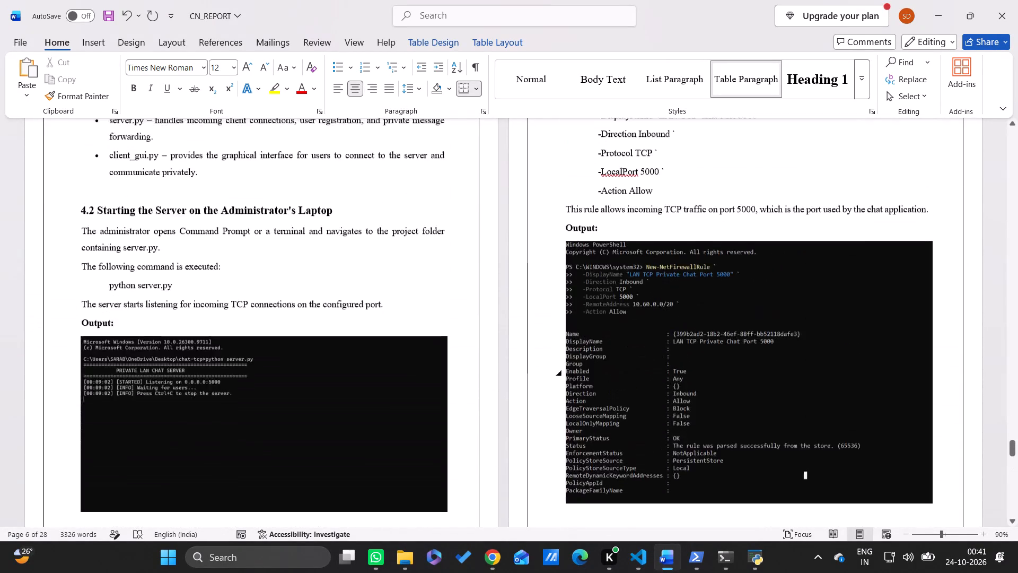
{"action": "scroll", "coordinate": [604, 343], "scroll_direction": "up", "scroll_amount": 2}
{"action": "scroll", "coordinate": [604, 343], "scroll_direction": "down", "scroll_amount": 6}
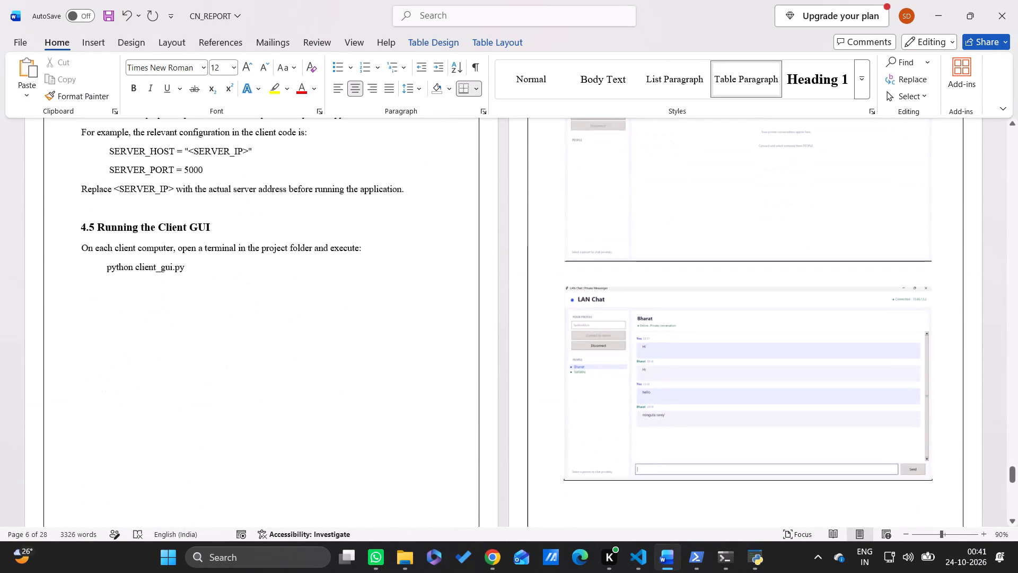
{"action": "scroll", "coordinate": [604, 343], "scroll_direction": "up", "scroll_amount": 1}
{"action": "scroll", "coordinate": [604, 343], "scroll_direction": "down", "scroll_amount": 3}
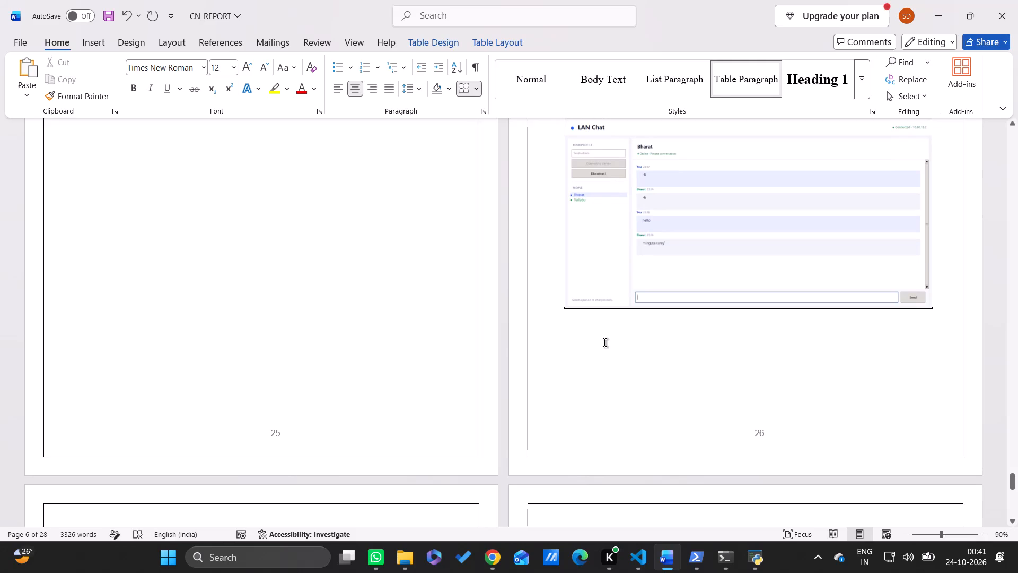
{"action": "type", "text": "25"}
Fill the fifth row of the table of contents with number 5, title Output and page 26.
{"action": "scroll", "coordinate": [604, 343], "scroll_direction": "up", "scroll_amount": 1}
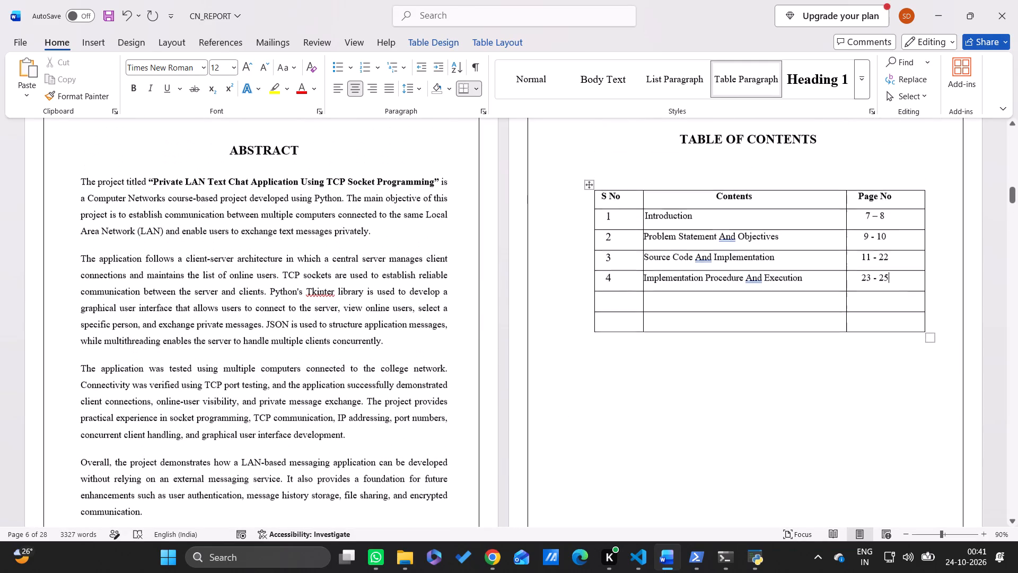
{"action": "left_click", "coordinate": [621, 301]}
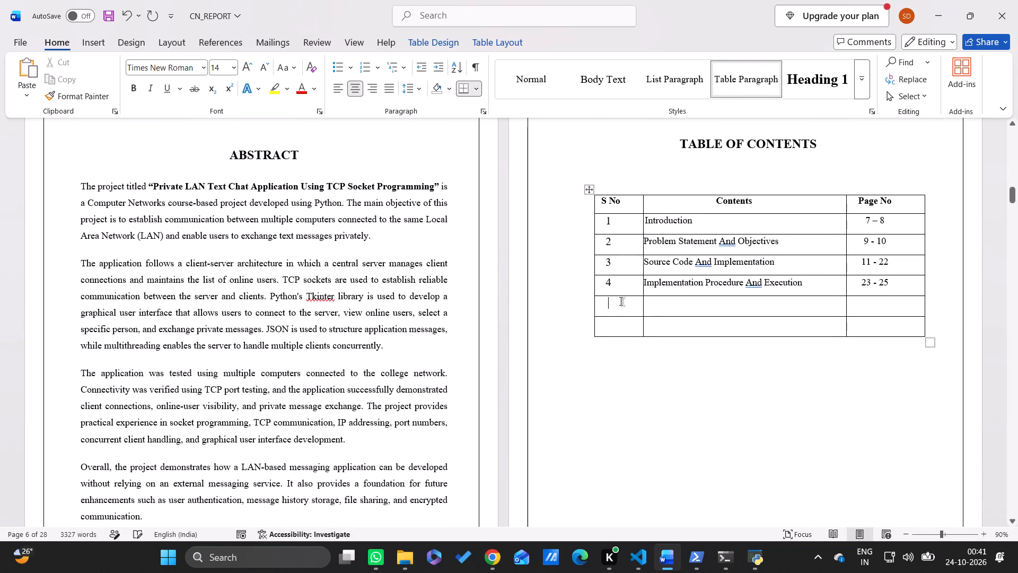
{"action": "key", "text": "5"}
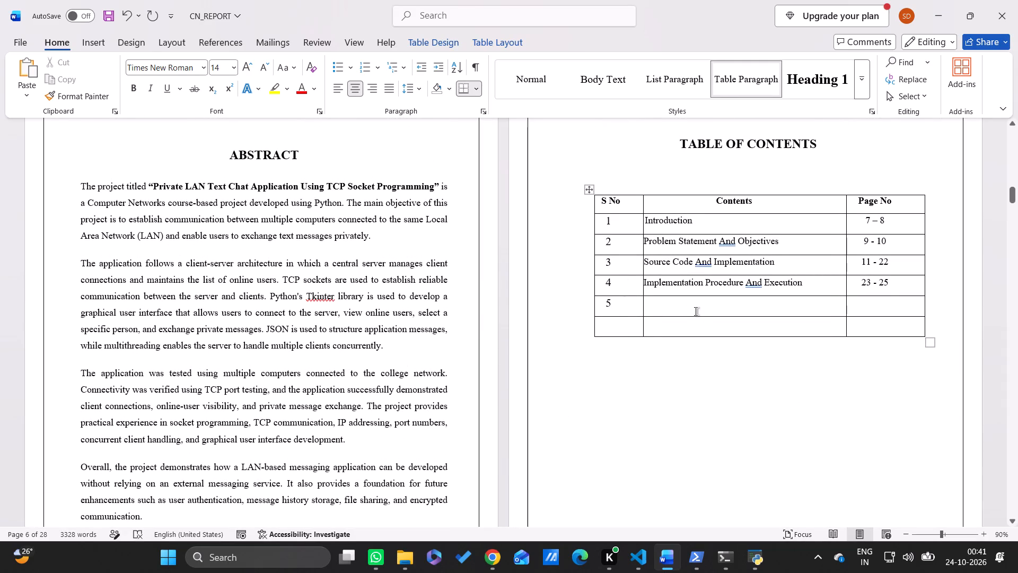
{"action": "left_click", "coordinate": [699, 310]}
{"action": "type", "text": "Outp"}
{"action": "type", "text": "ut"}
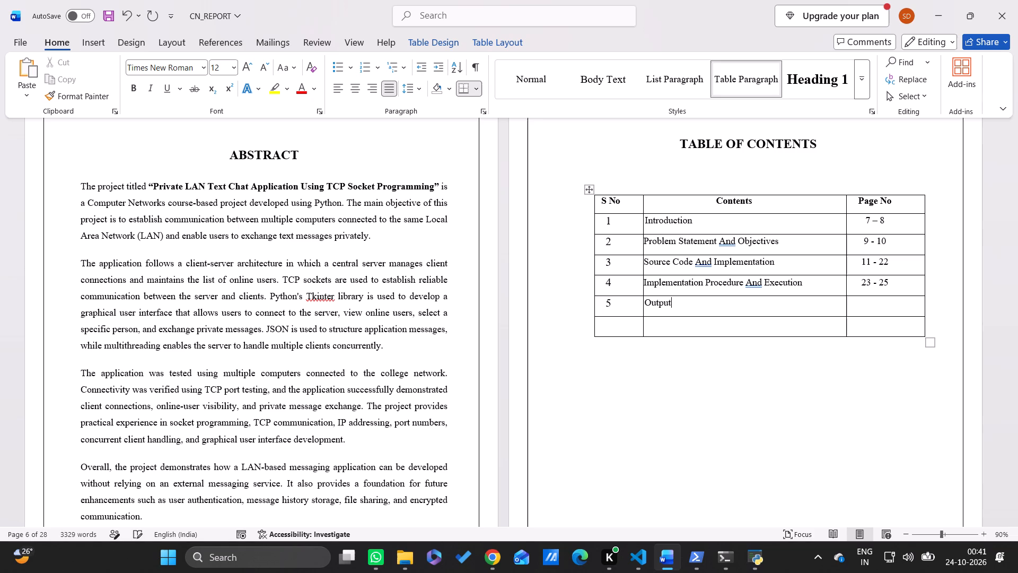
{"action": "left_click", "coordinate": [886, 302]}
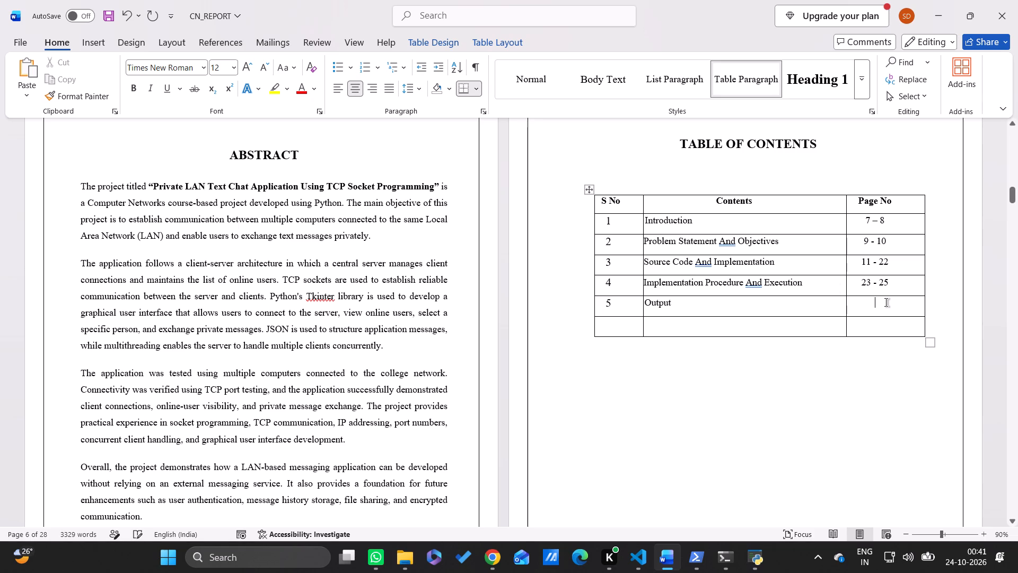
{"action": "type", "text": "26"}
Fill the sixth row of the table of contents with number 6, title Conclusion and page 27.
{"action": "left_click", "coordinate": [629, 326]}
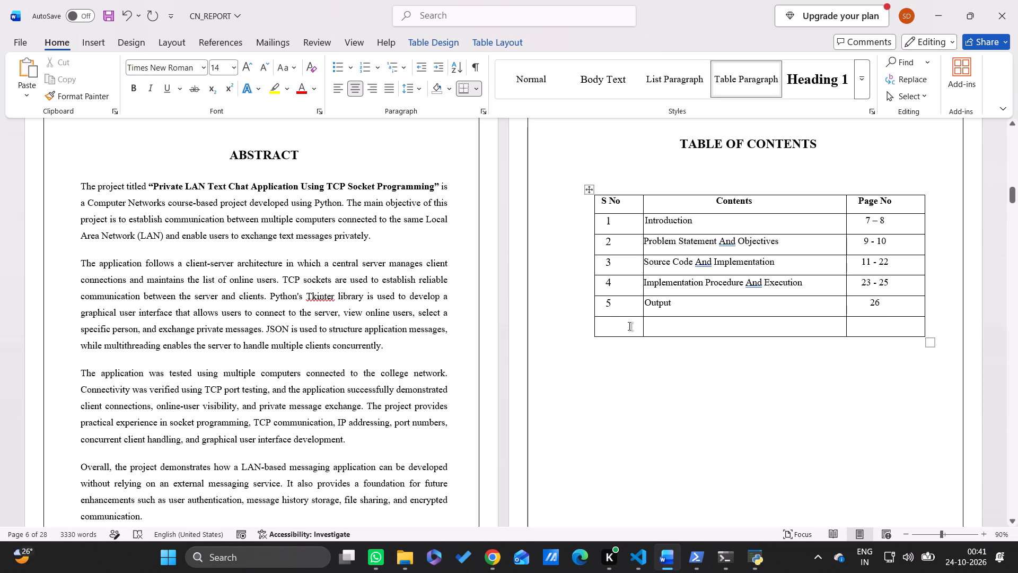
{"action": "key", "text": "6"}
{"action": "left_click", "coordinate": [690, 326]}
{"action": "type", "text": "Conclusion"}
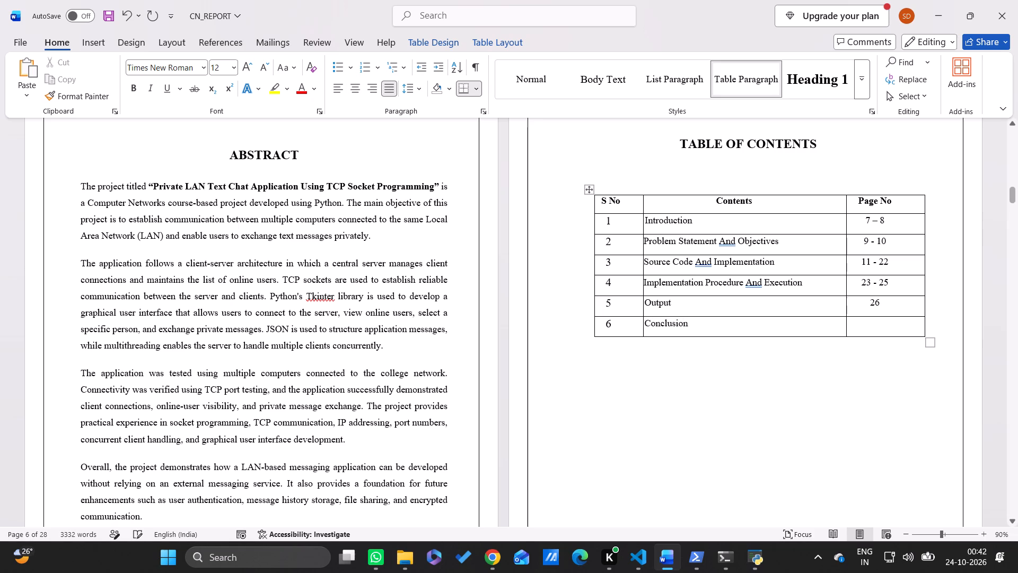
{"action": "left_click", "coordinate": [885, 324]}
{"action": "type", "text": "27"}
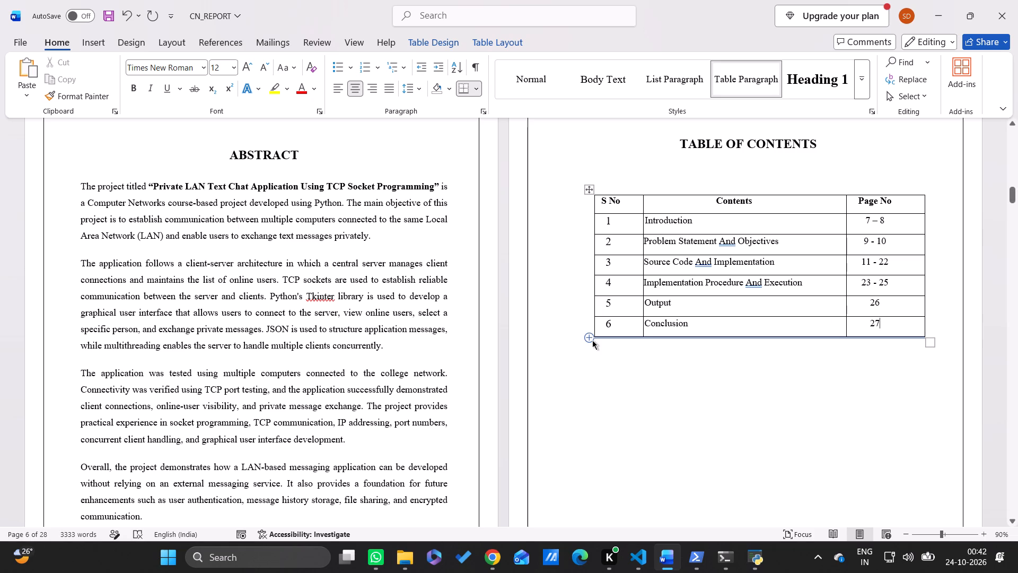
Add a row at the end of the table of contents and fill it with 7, References and page 28.
{"action": "left_click", "coordinate": [592, 340]}
{"action": "left_click", "coordinate": [618, 347]}
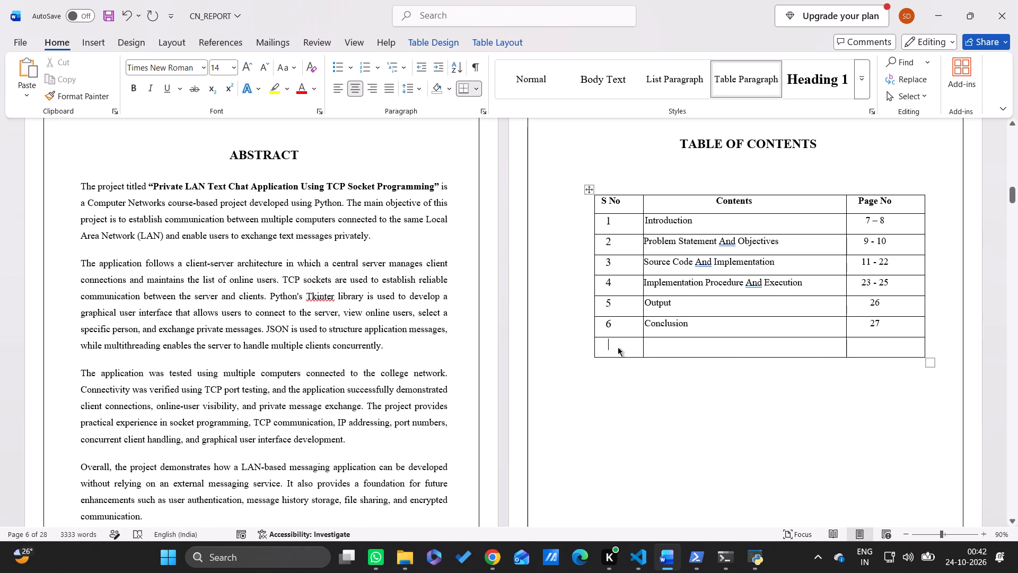
{"action": "key", "text": "7"}
{"action": "left_click", "coordinate": [697, 348]}
{"action": "type", "text": "Ref"}
{"action": "type", "text": "erences"}
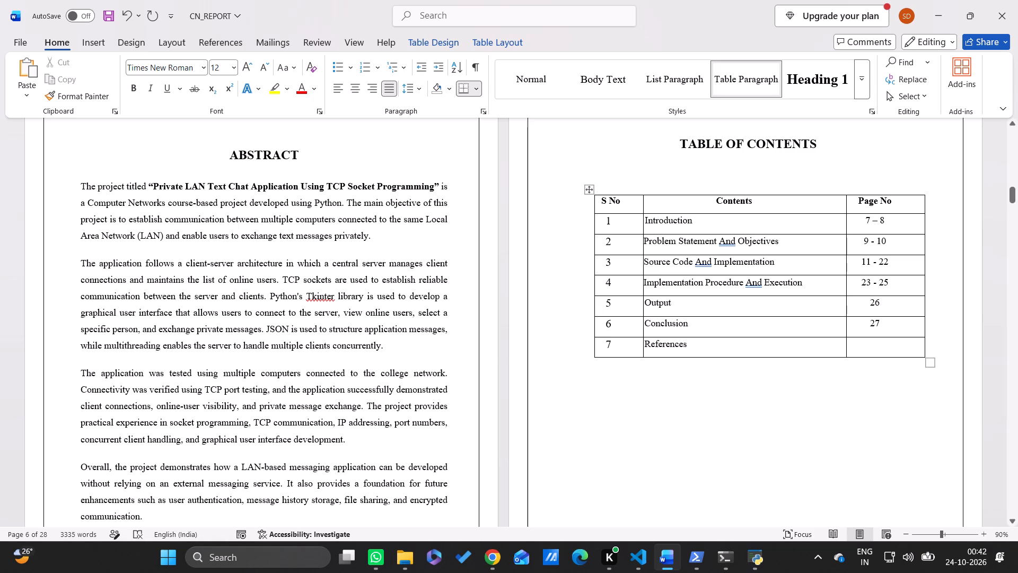
{"action": "left_click", "coordinate": [892, 346]}
{"action": "type", "text": "28"}
Review the report from the closing Conclusion and References pages back through the front matter to the table of contents.
{"action": "scroll", "coordinate": [770, 397], "scroll_direction": "down", "scroll_amount": 7}
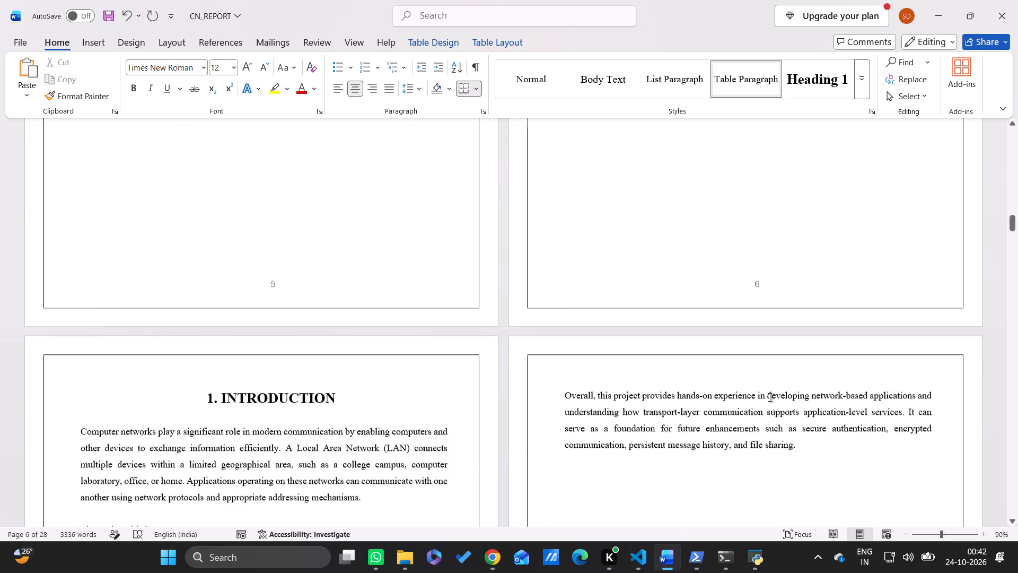
{"action": "scroll", "coordinate": [770, 397], "scroll_direction": "down", "scroll_amount": 20}
{"action": "scroll", "coordinate": [770, 397], "scroll_direction": "down", "scroll_amount": 20}
{"action": "scroll", "coordinate": [770, 397], "scroll_direction": "down", "scroll_amount": 1}
{"action": "scroll", "coordinate": [770, 397], "scroll_direction": "up", "scroll_amount": 1}
{"action": "scroll", "coordinate": [770, 397], "scroll_direction": "down", "scroll_amount": 2}
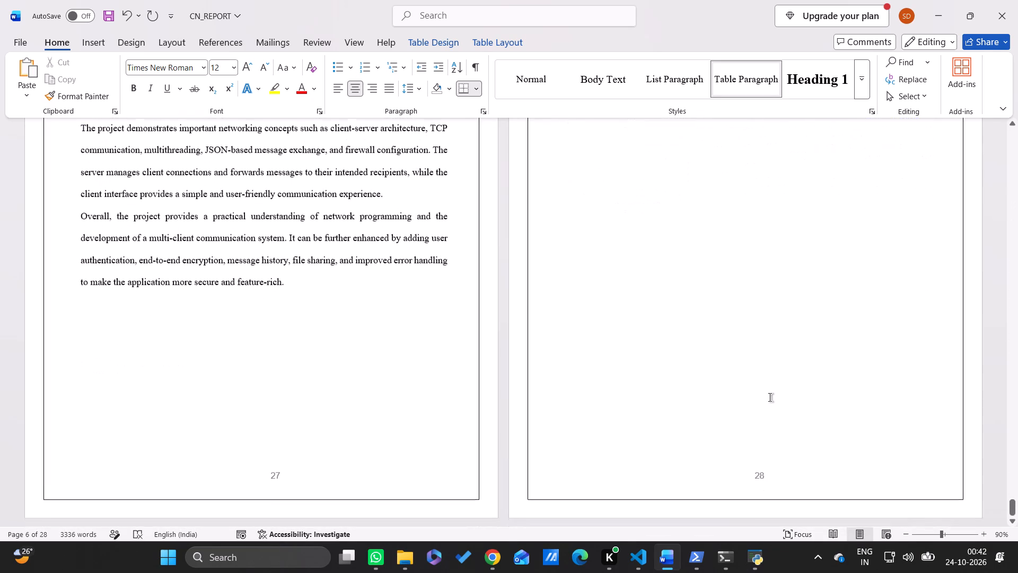
{"action": "scroll", "coordinate": [770, 397], "scroll_direction": "up", "scroll_amount": 2}
{"action": "scroll", "coordinate": [770, 397], "scroll_direction": "down", "scroll_amount": 1}
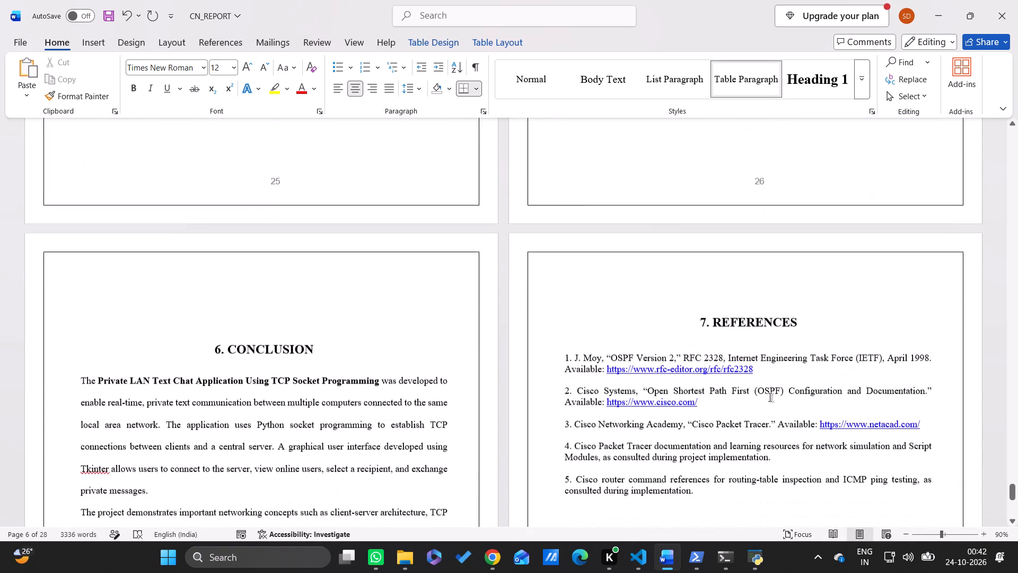
{"action": "scroll", "coordinate": [770, 397], "scroll_direction": "up", "scroll_amount": 5}
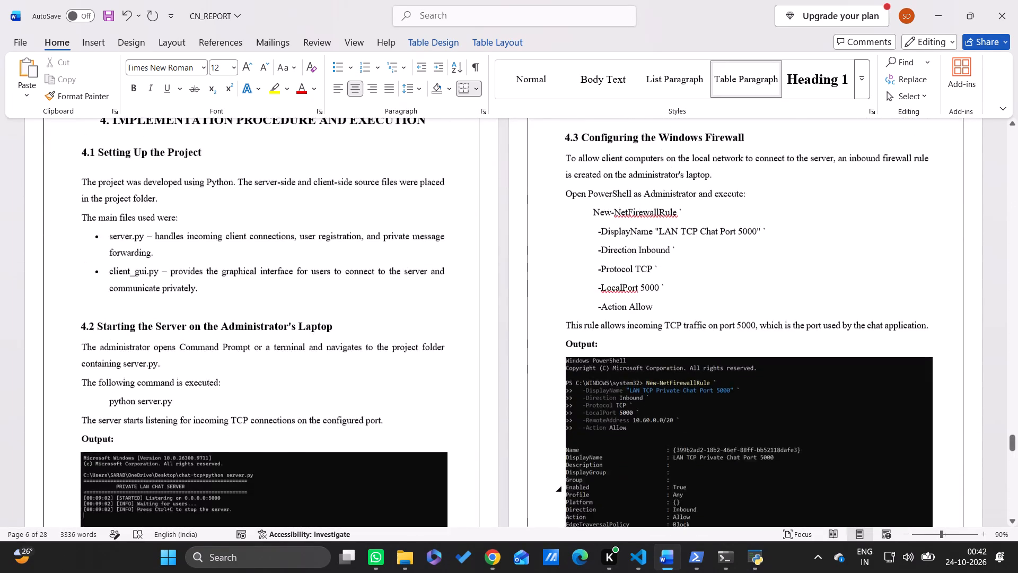
{"action": "scroll", "coordinate": [770, 397], "scroll_direction": "down", "scroll_amount": 3}
{"action": "scroll", "coordinate": [770, 397], "scroll_direction": "up", "scroll_amount": 10}
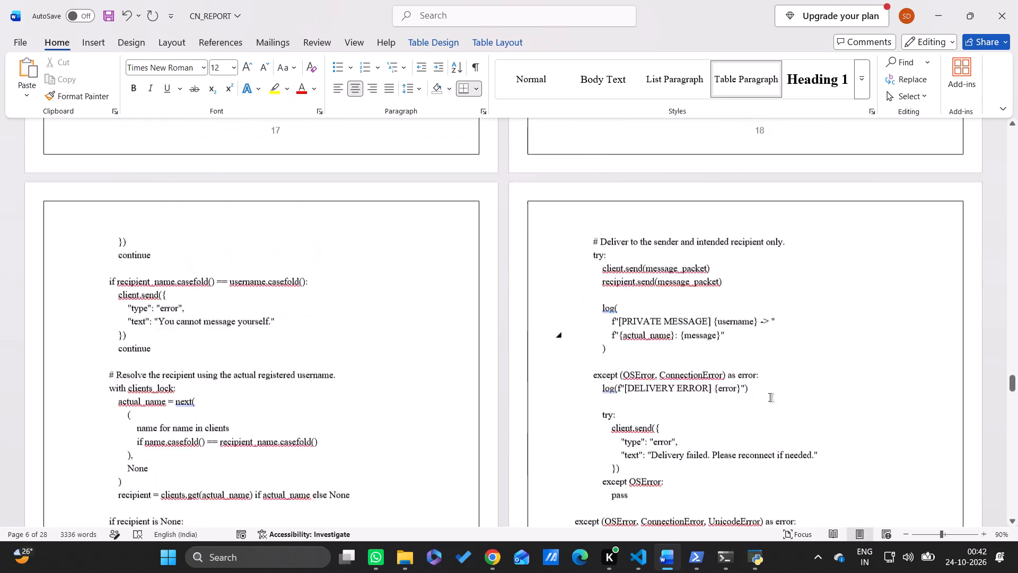
{"action": "scroll", "coordinate": [770, 397], "scroll_direction": "up", "scroll_amount": 17}
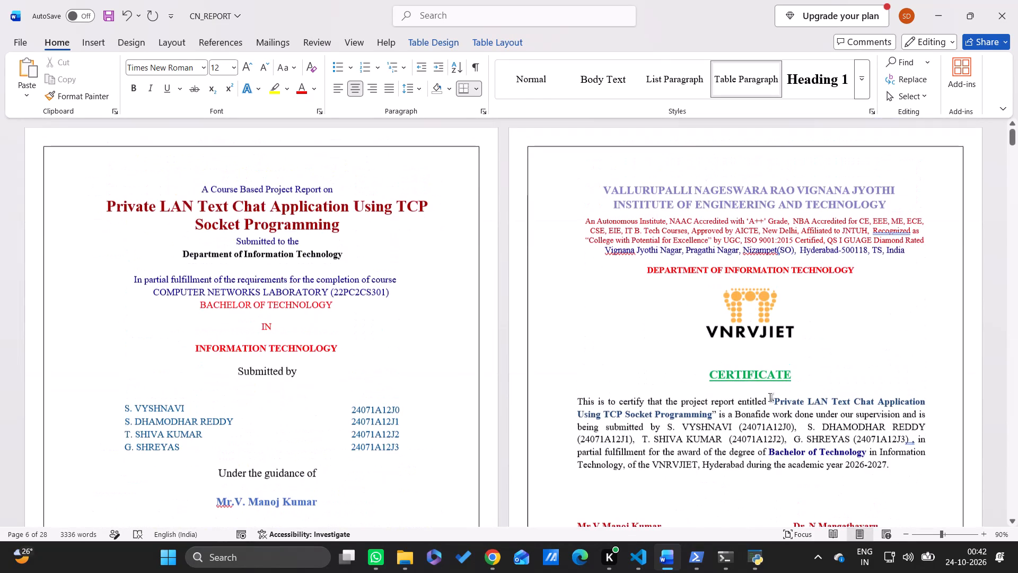
{"action": "scroll", "coordinate": [770, 397], "scroll_direction": "down", "scroll_amount": 4}
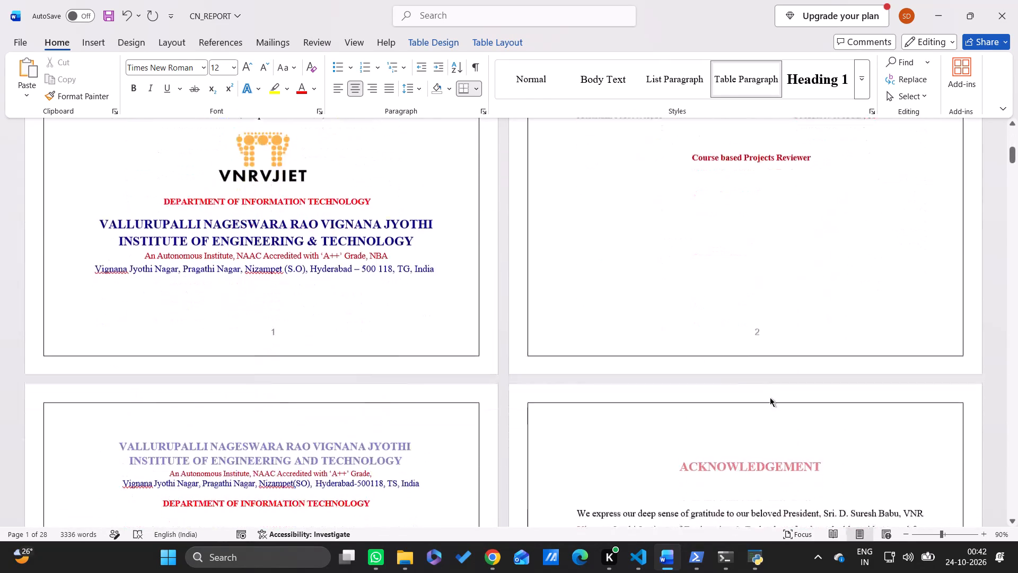
{"action": "scroll", "coordinate": [770, 397], "scroll_direction": "down", "scroll_amount": 2}
{"action": "scroll", "coordinate": [770, 397], "scroll_direction": "up", "scroll_amount": 1}
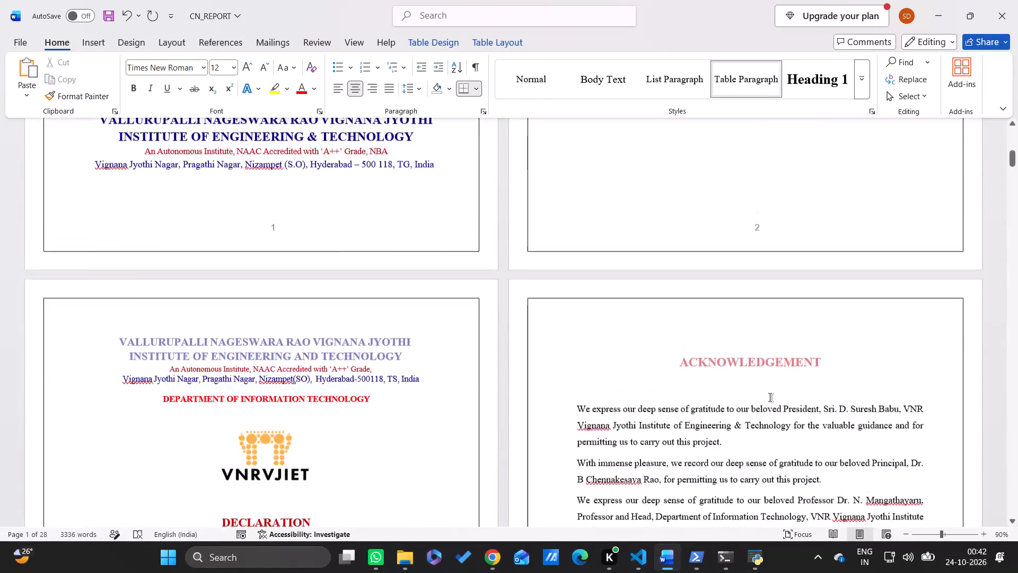
{"action": "scroll", "coordinate": [770, 397], "scroll_direction": "up", "scroll_amount": 1}
{"action": "scroll", "coordinate": [770, 397], "scroll_direction": "down", "scroll_amount": 5}
{"action": "scroll", "coordinate": [770, 397], "scroll_direction": "up", "scroll_amount": 1}
{"action": "scroll", "coordinate": [770, 397], "scroll_direction": "down", "scroll_amount": 3}
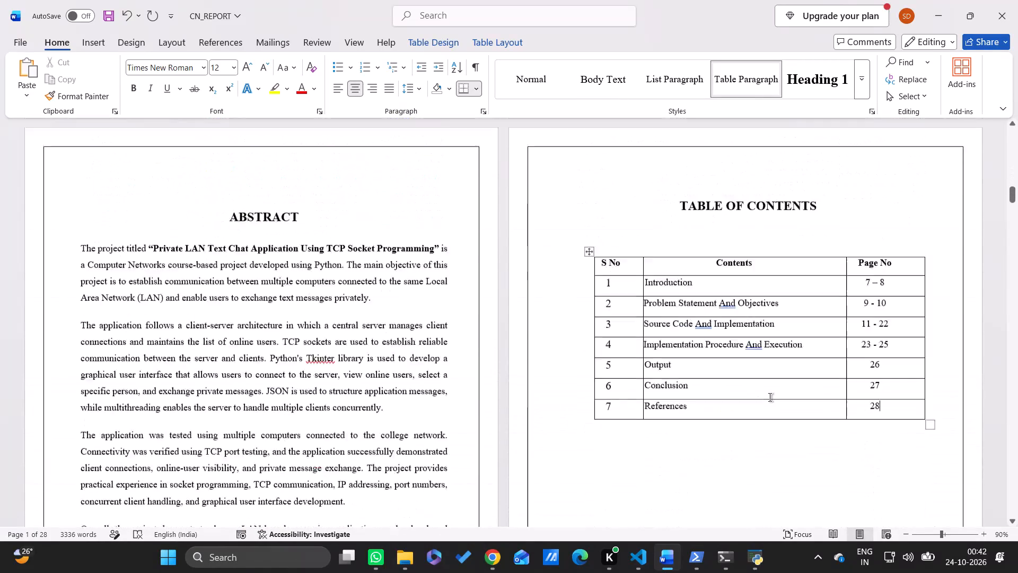
Centre the text of all seven entry rows below the header in the table of contents.
{"action": "scroll", "coordinate": [770, 397], "scroll_direction": "up", "scroll_amount": 1}
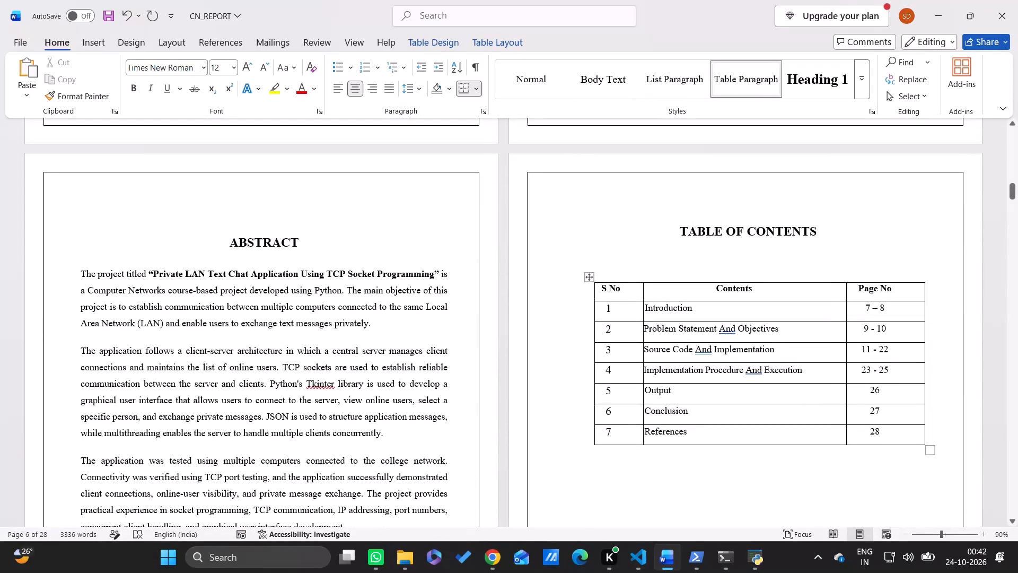
{"action": "left_click_drag", "start_coordinate": [889, 428], "coordinate": [743, 363]}
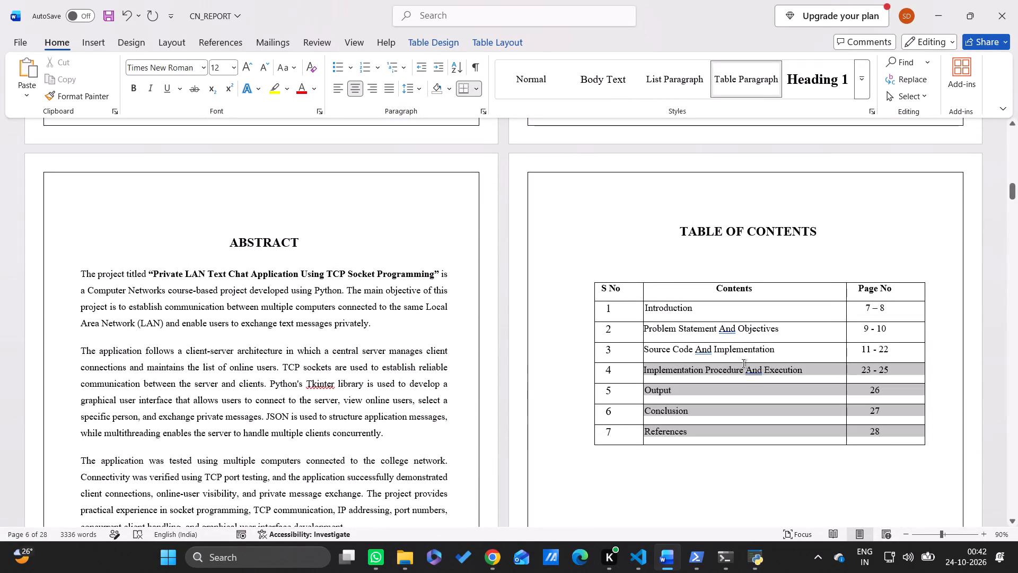
{"action": "left_click_drag", "start_coordinate": [743, 363], "coordinate": [610, 309]}
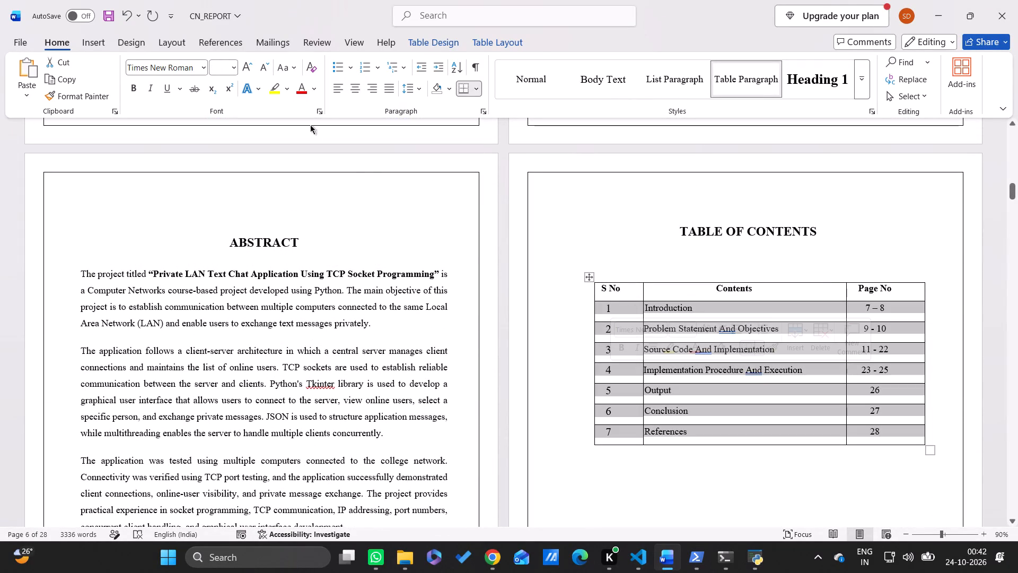
{"action": "left_click", "coordinate": [358, 92]}
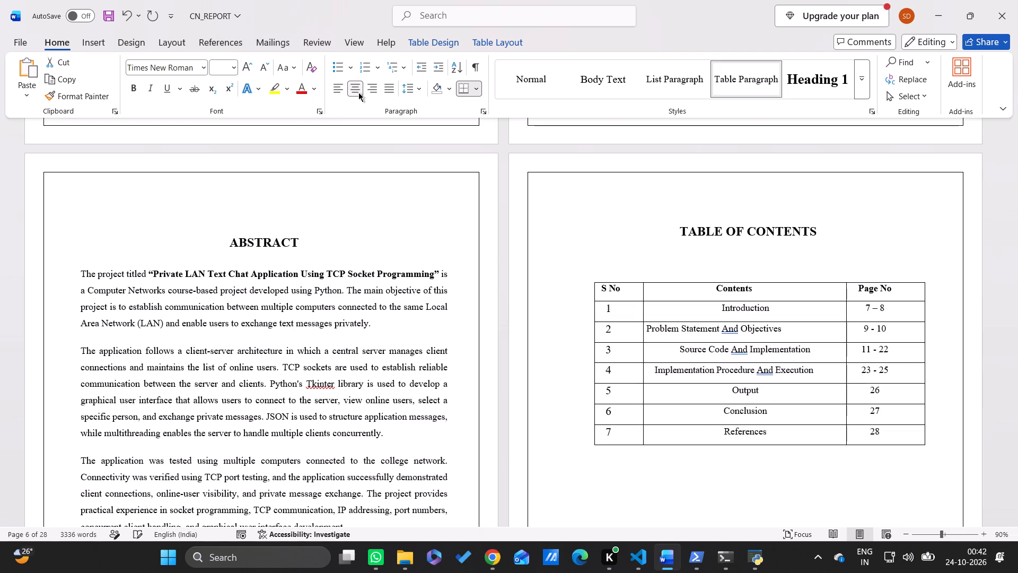
Left-align the seven entry titles in the Contents column of the table of contents.
{"action": "left_click", "coordinate": [868, 464]}
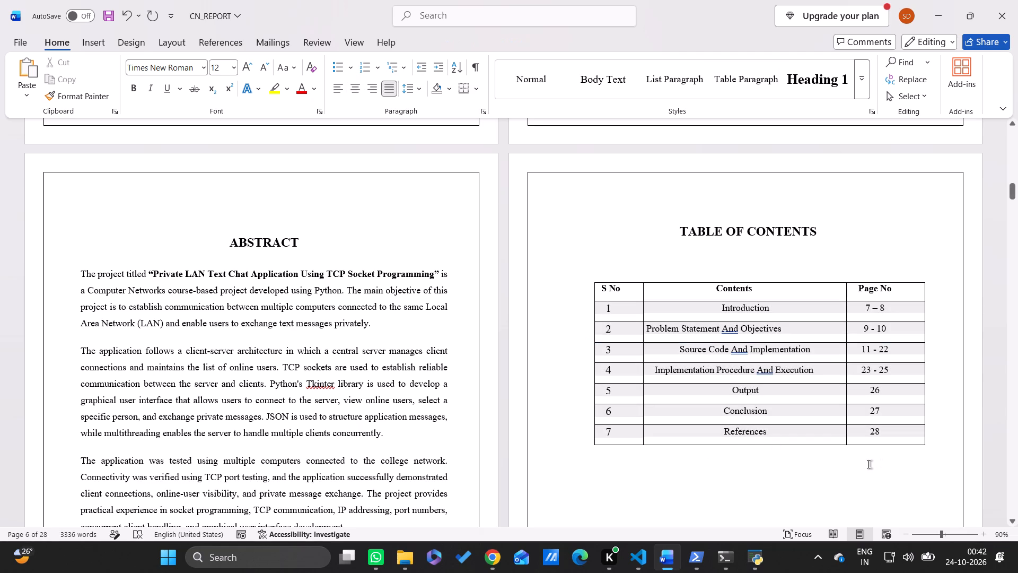
{"action": "left_click_drag", "start_coordinate": [786, 437], "coordinate": [676, 311]}
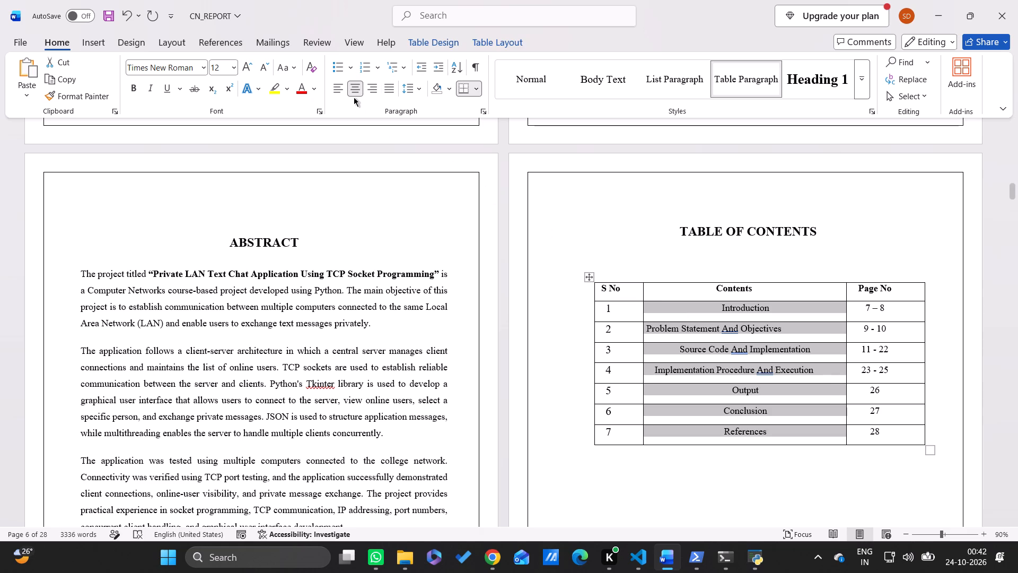
{"action": "left_click", "coordinate": [340, 91]}
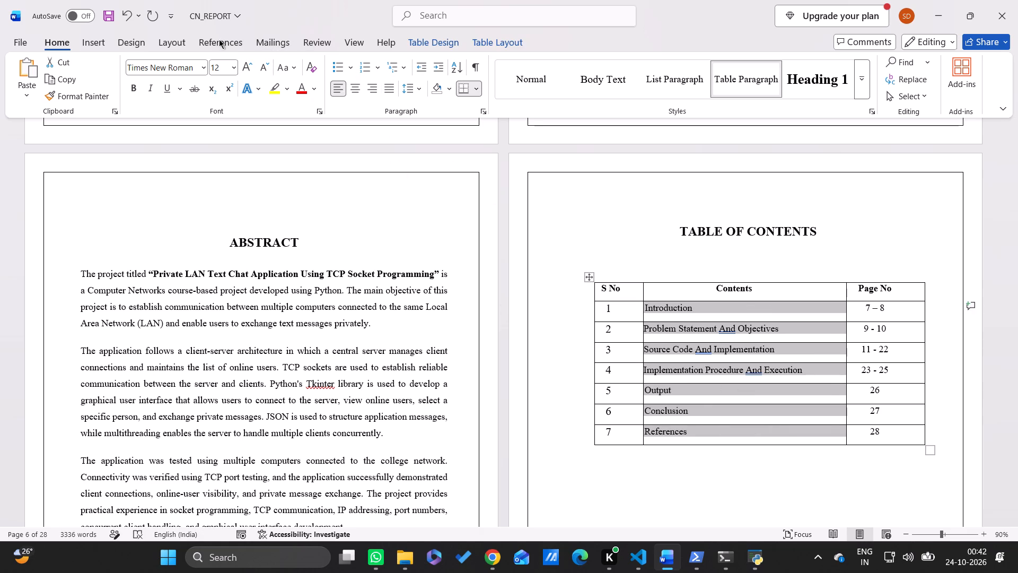
Set the left indent of the seven Contents column titles to 0.4 cm.
{"action": "left_click", "coordinate": [182, 40]}
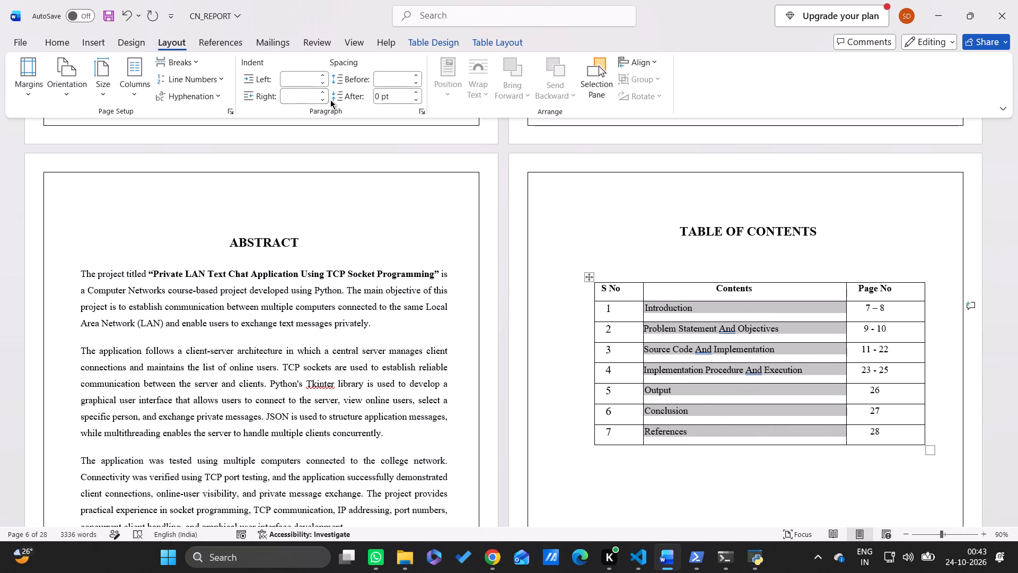
{"action": "left_click", "coordinate": [321, 84]}
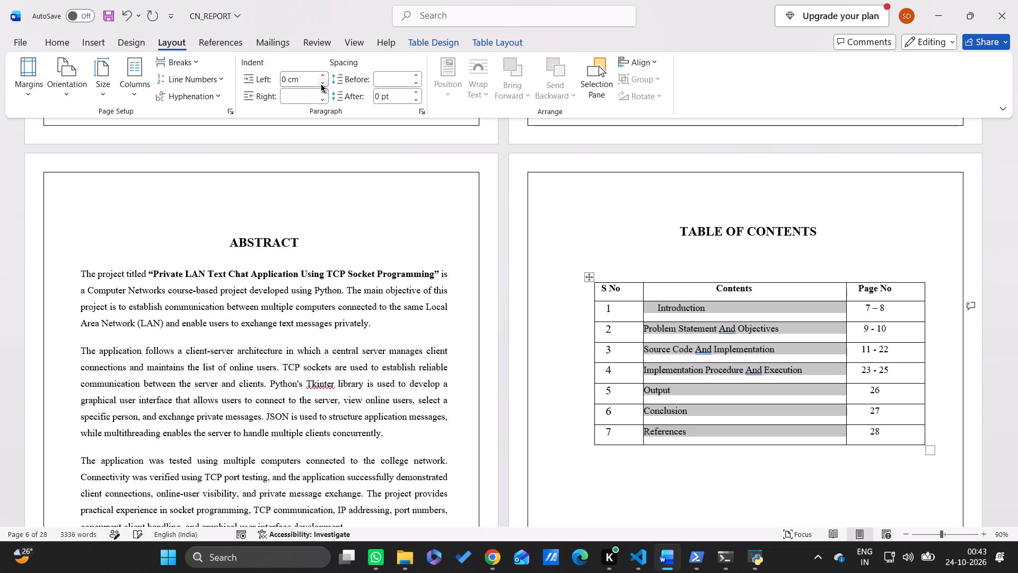
{"action": "left_click", "coordinate": [321, 84]}
{"action": "left_click", "coordinate": [321, 84]}
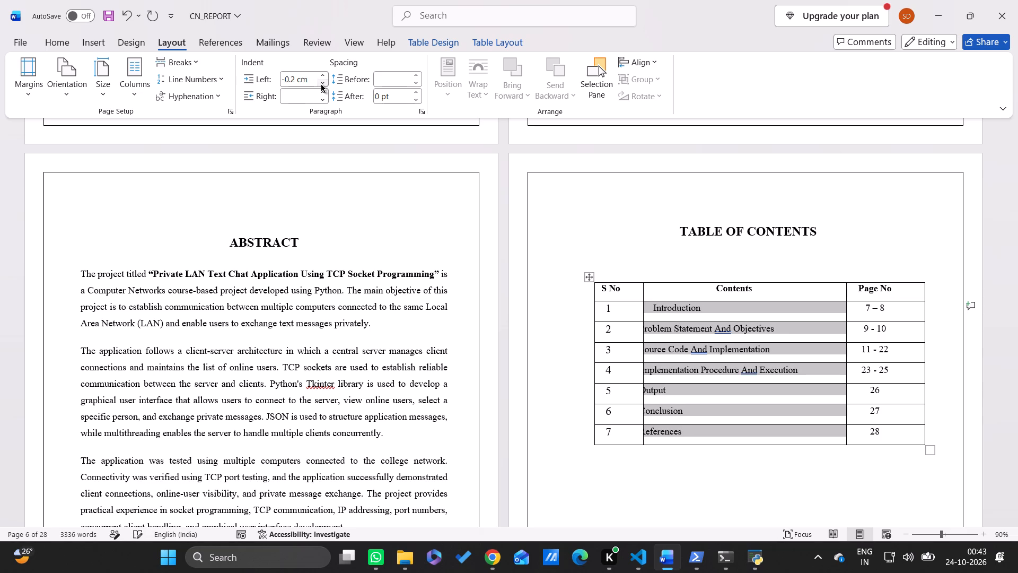
{"action": "triple_click", "coordinate": [319, 72]}
{"action": "triple_click", "coordinate": [319, 72]}
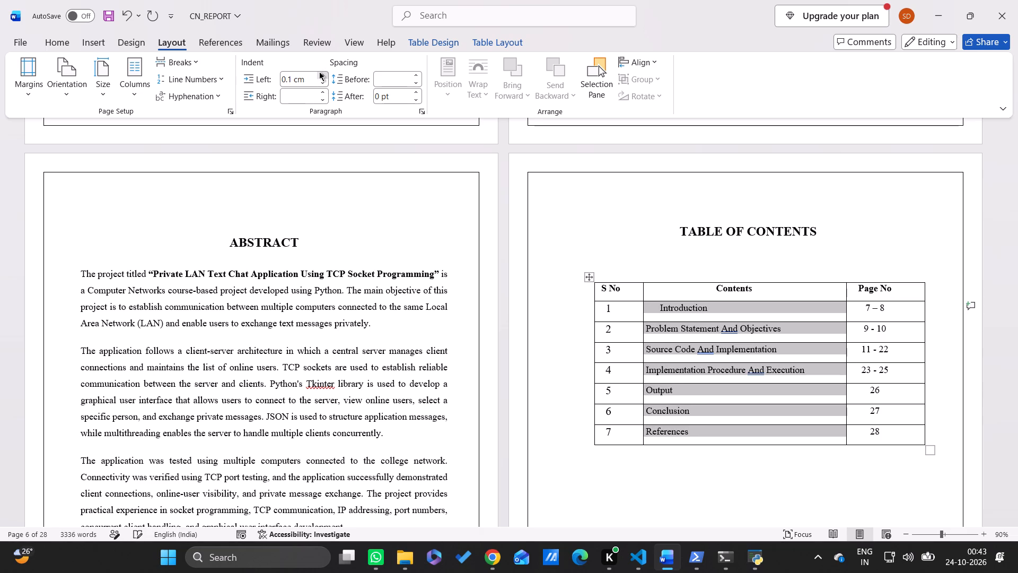
{"action": "left_click", "coordinate": [319, 72]}
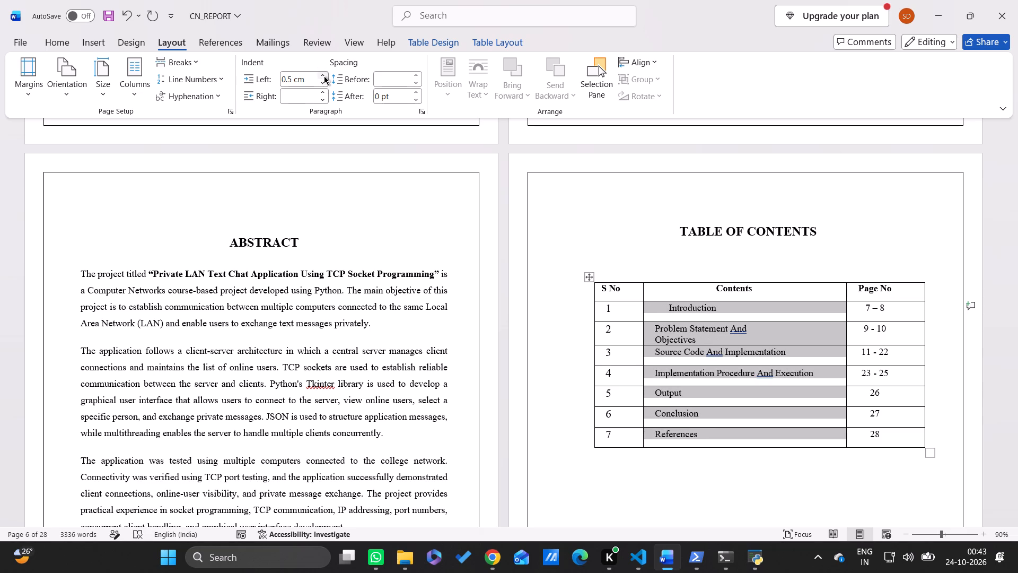
{"action": "left_click", "coordinate": [320, 79]}
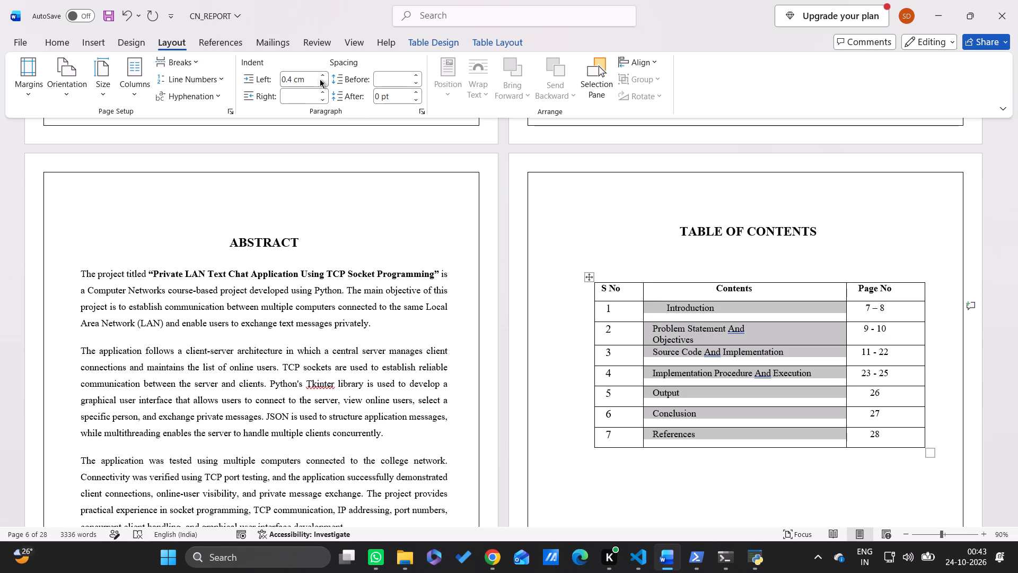
Remove the Introduction entry's left indent and insert four spaces before it to line it up with the titles below.
{"action": "left_click", "coordinate": [663, 310]}
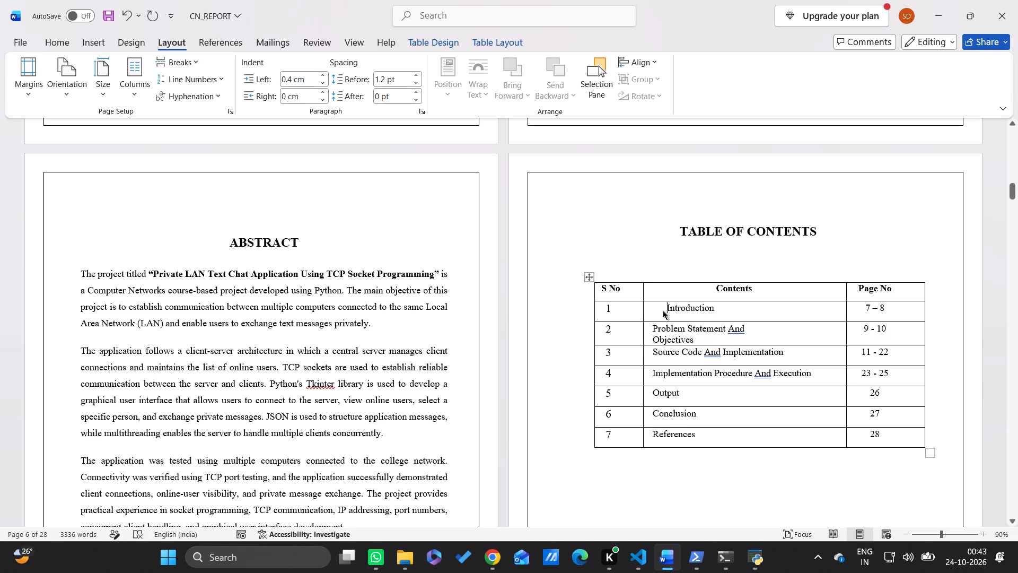
{"action": "key", "text": "BackSpace"}
{"action": "key", "text": "Tab"}
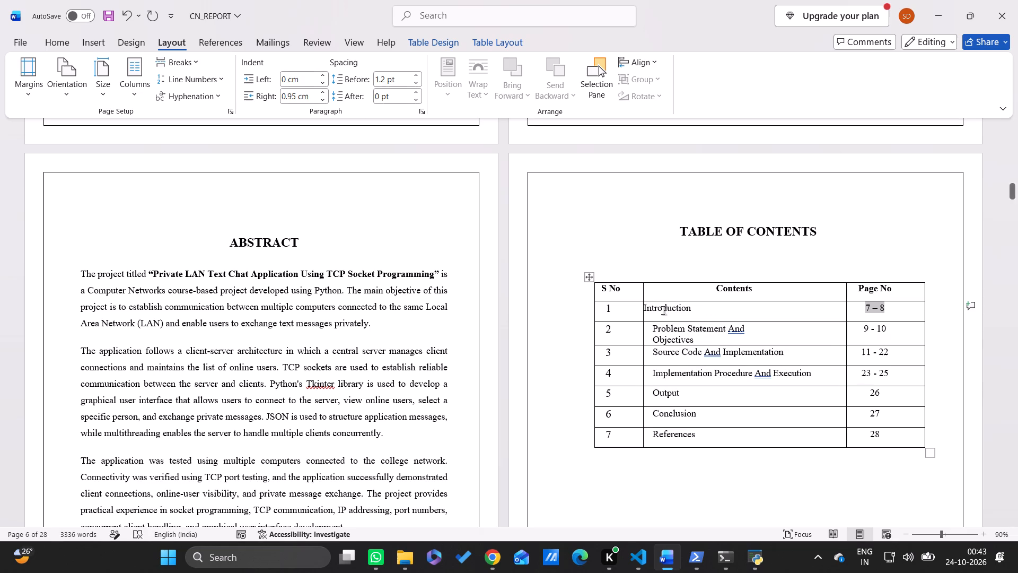
{"action": "left_click", "coordinate": [704, 312]}
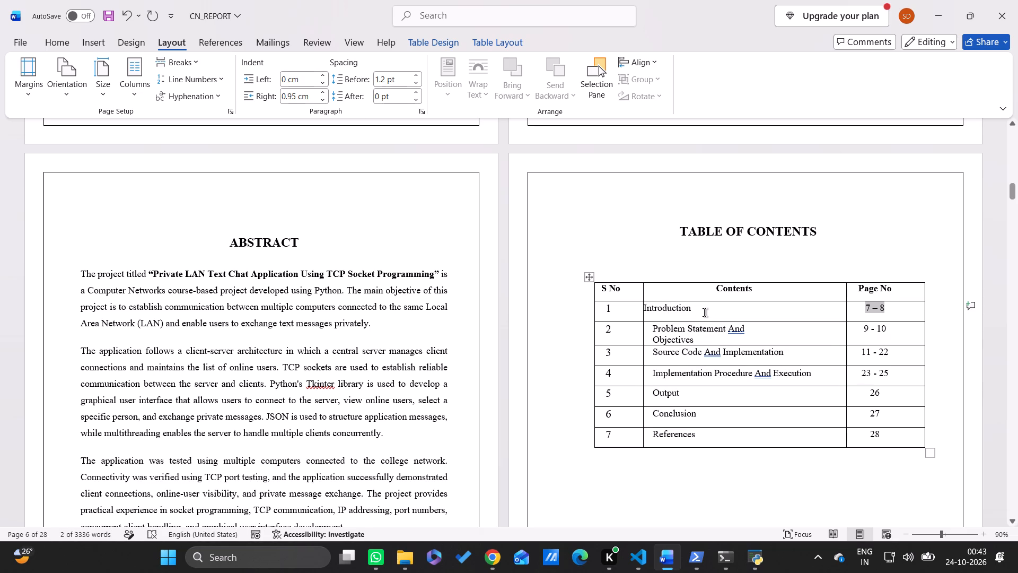
{"action": "key", "text": "Left"}
{"action": "key", "text": "Left"}
{"action": "key", "text": "Left"}
{"action": "key", "text": "Left"}
{"action": "key", "text": "Left"}
{"action": "key", "text": "Left"}
{"action": "key", "text": "Left"}
{"action": "key", "text": "Left"}
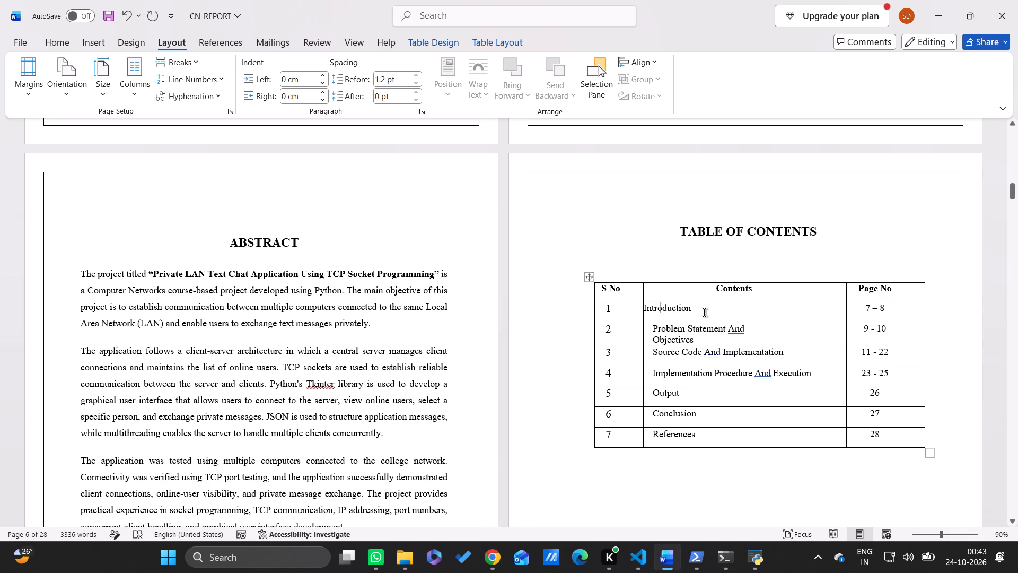
{"action": "key", "text": "Left"}
{"action": "key", "text": "Left"}
{"action": "key", "text": "Left"}
{"action": "key", "text": "Left"}
{"action": "key", "text": "space"}
{"action": "key", "text": "space"}
{"action": "key", "text": "space"}
{"action": "key", "text": "space"}
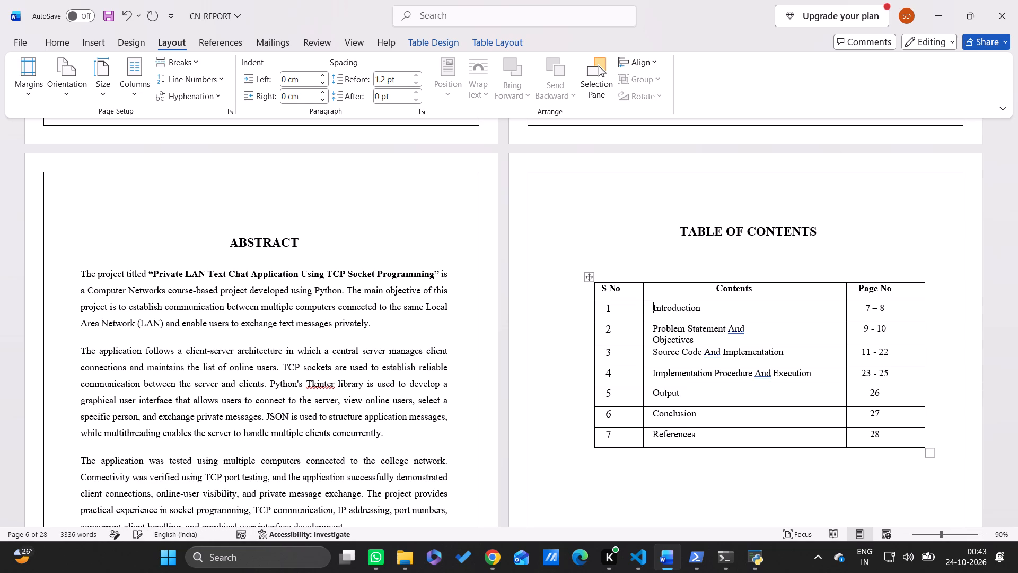
{"action": "left_click", "coordinate": [727, 503]}
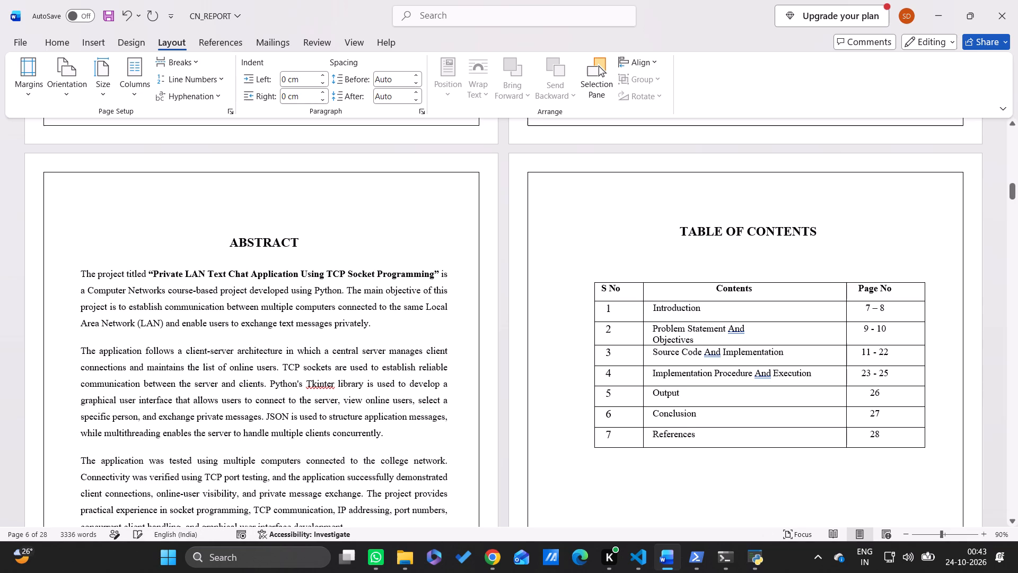
Review the report around the table of contents, the Introduction, the Output page and the closing Conclusion and References pages.
{"action": "scroll", "coordinate": [742, 467], "scroll_direction": "down", "scroll_amount": 1}
{"action": "scroll", "coordinate": [742, 467], "scroll_direction": "up", "scroll_amount": 1}
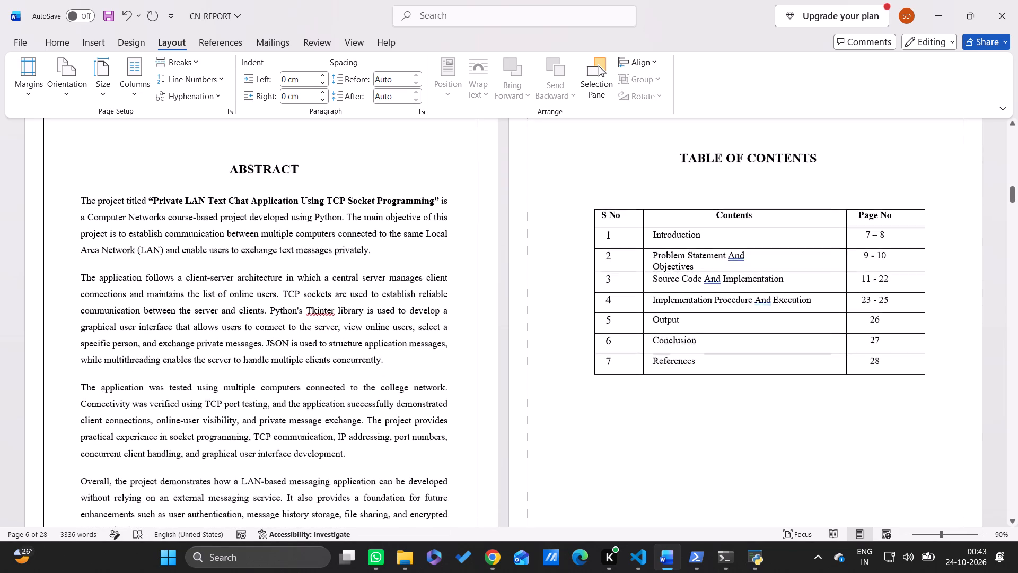
{"action": "scroll", "coordinate": [742, 467], "scroll_direction": "up", "scroll_amount": 1}
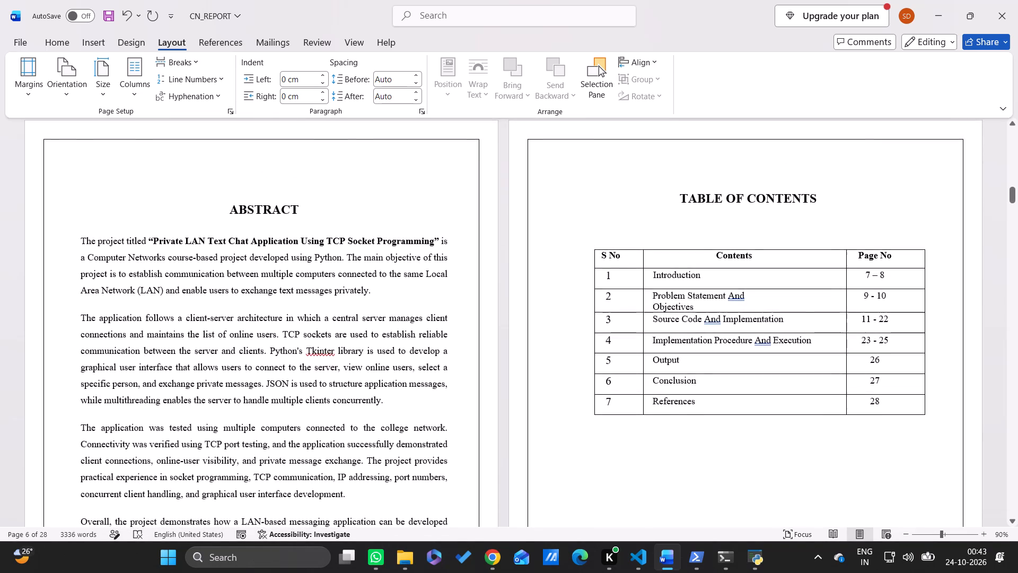
{"action": "scroll", "coordinate": [742, 467], "scroll_direction": "up", "scroll_amount": 1}
{"action": "scroll", "coordinate": [742, 467], "scroll_direction": "down", "scroll_amount": 3}
{"action": "scroll", "coordinate": [742, 467], "scroll_direction": "up", "scroll_amount": 2}
{"action": "scroll", "coordinate": [742, 467], "scroll_direction": "down", "scroll_amount": 1}
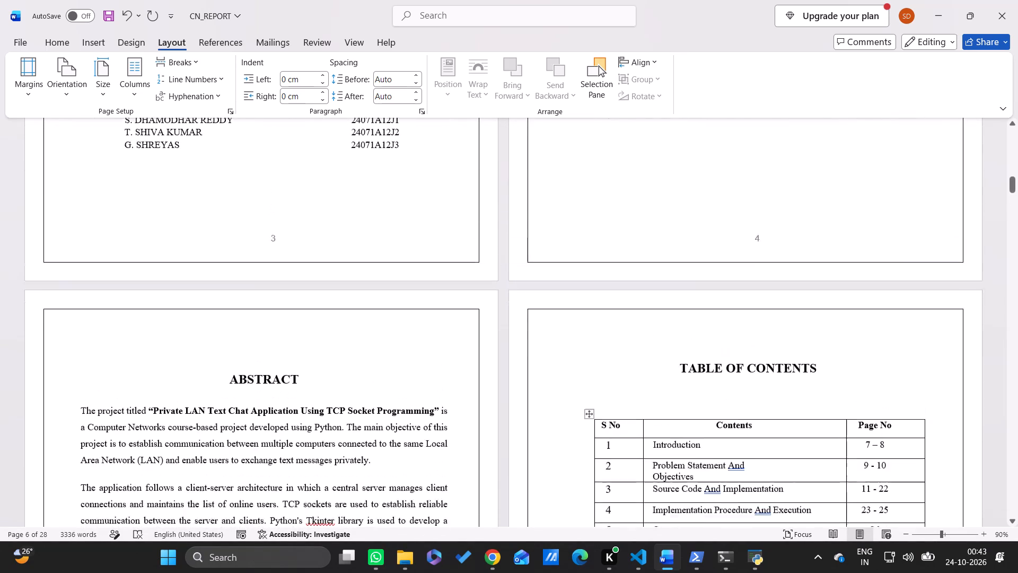
{"action": "scroll", "coordinate": [742, 467], "scroll_direction": "down", "scroll_amount": 2}
{"action": "scroll", "coordinate": [742, 467], "scroll_direction": "up", "scroll_amount": 3}
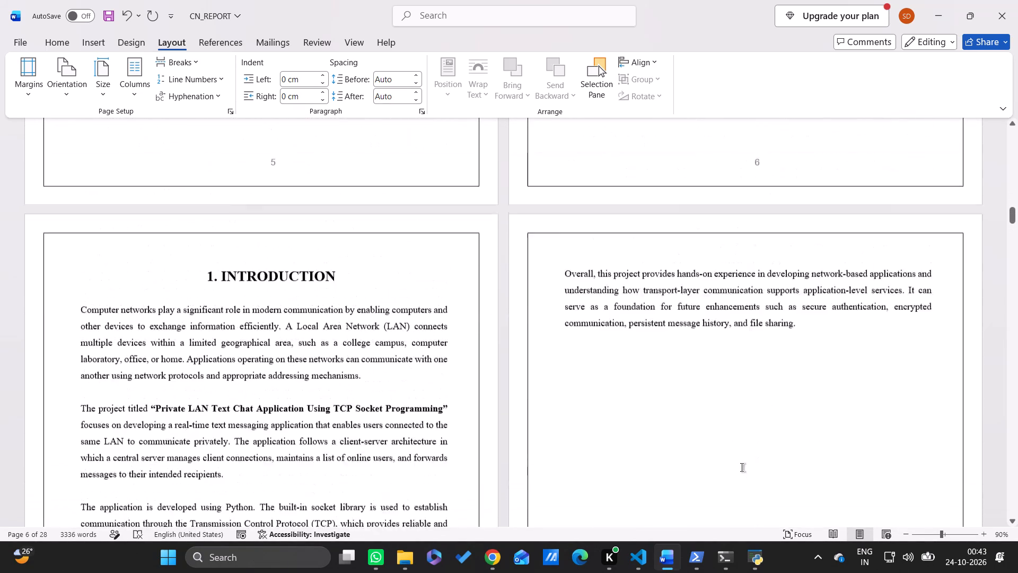
{"action": "scroll", "coordinate": [742, 467], "scroll_direction": "down", "scroll_amount": 20}
{"action": "scroll", "coordinate": [742, 467], "scroll_direction": "down", "scroll_amount": 2}
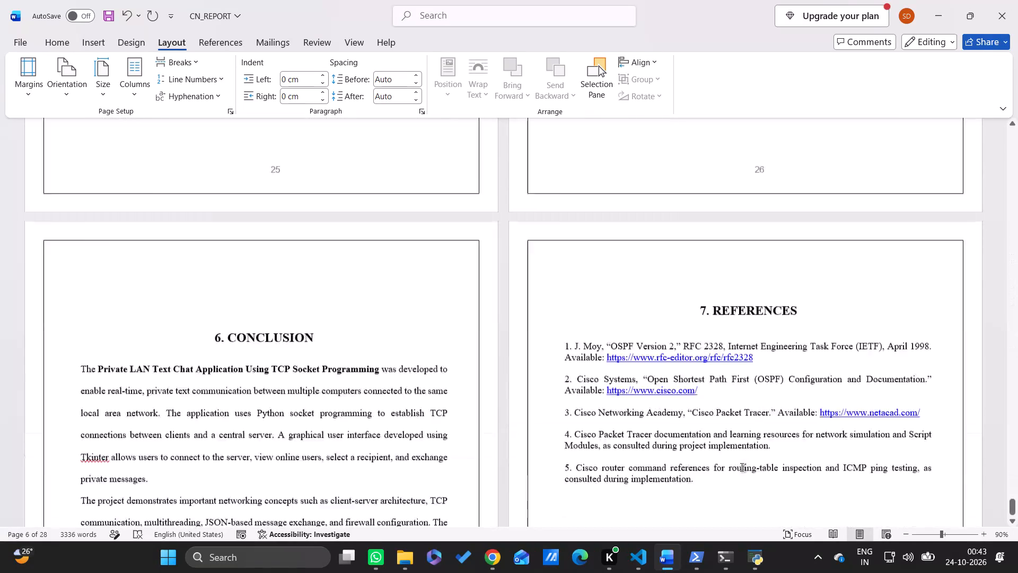
{"action": "scroll", "coordinate": [742, 467], "scroll_direction": "down", "scroll_amount": 14}
{"action": "scroll", "coordinate": [742, 467], "scroll_direction": "up", "scroll_amount": 2}
{"action": "scroll", "coordinate": [742, 467], "scroll_direction": "down", "scroll_amount": 1}
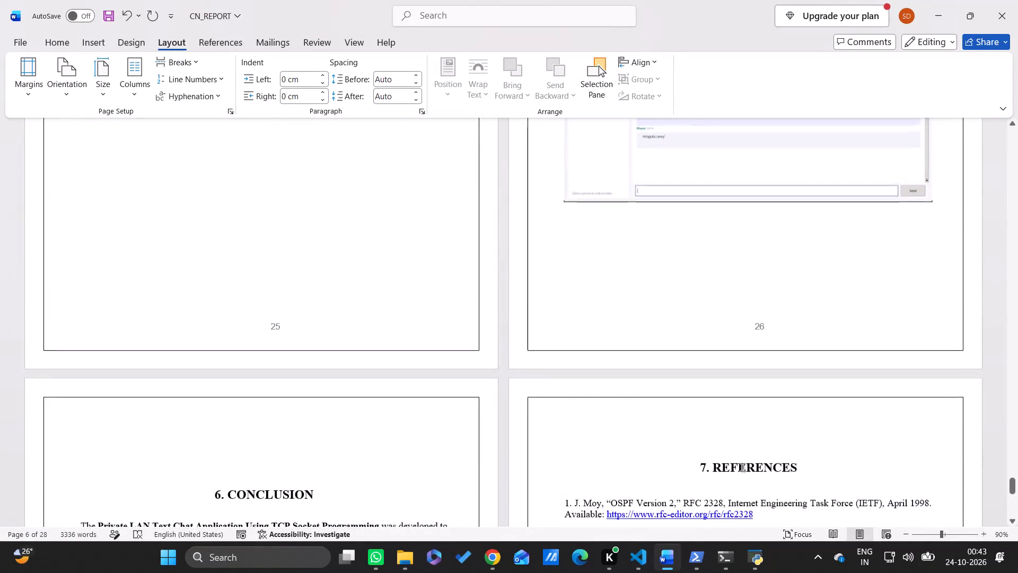
{"action": "scroll", "coordinate": [742, 467], "scroll_direction": "down", "scroll_amount": 1}
{"action": "left_click", "coordinate": [292, 245]}
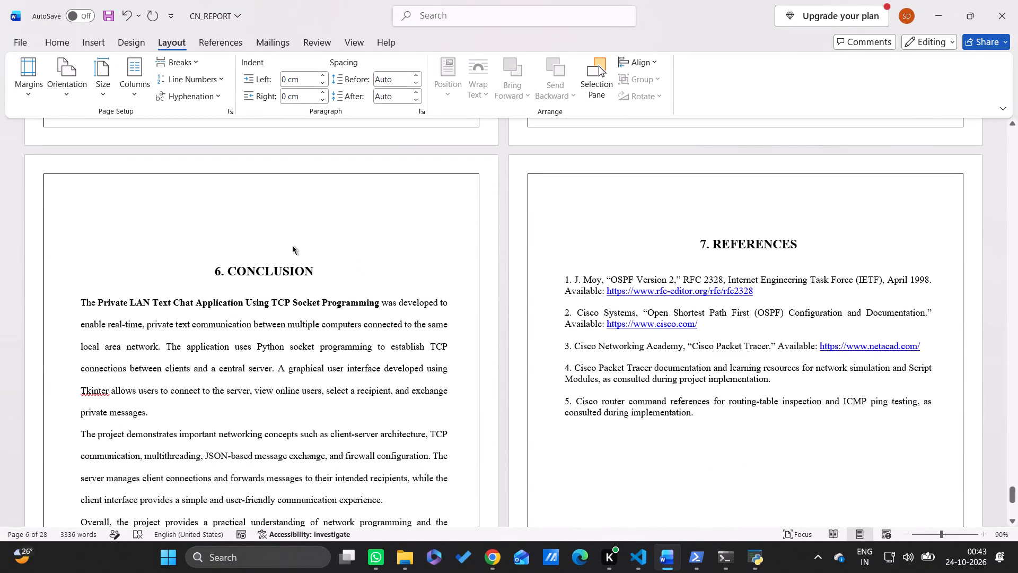
{"action": "scroll", "coordinate": [555, 304], "scroll_direction": "up", "scroll_amount": 1}
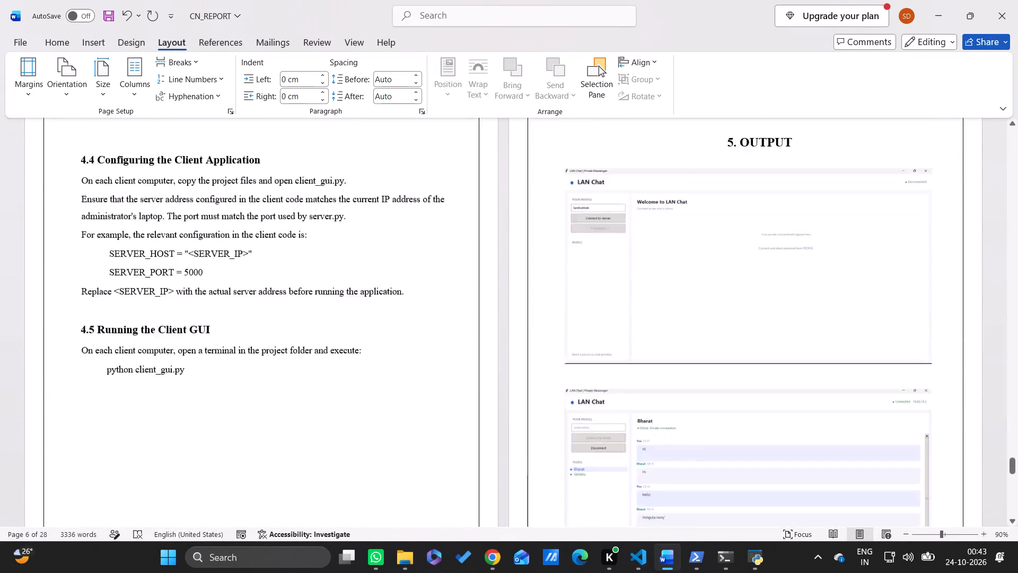
{"action": "scroll", "coordinate": [555, 304], "scroll_direction": "up", "scroll_amount": 2}
{"action": "scroll", "coordinate": [555, 304], "scroll_direction": "down", "scroll_amount": 6}
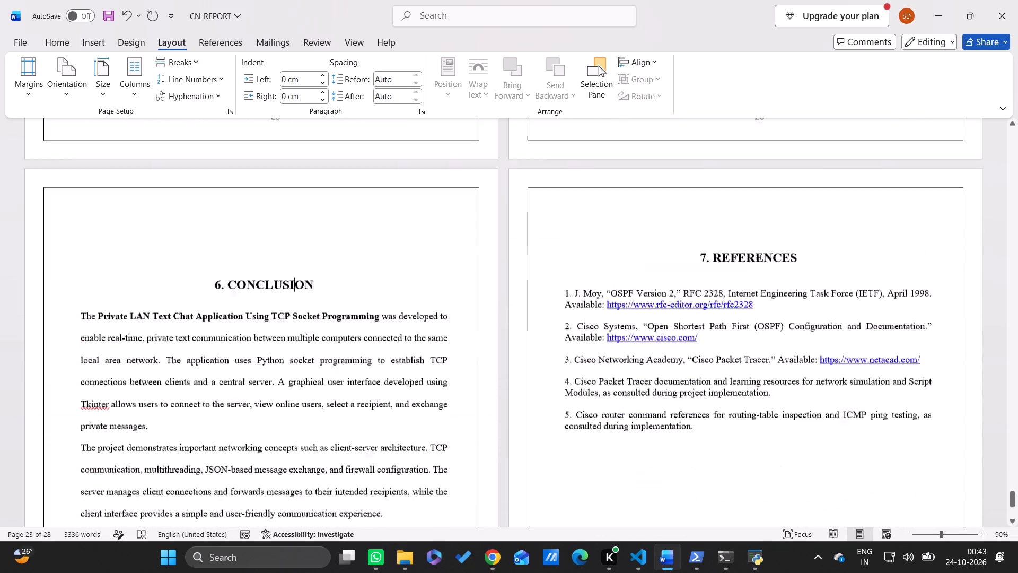
{"action": "scroll", "coordinate": [432, 321], "scroll_direction": "up", "scroll_amount": 1}
{"action": "left_click", "coordinate": [294, 226]}
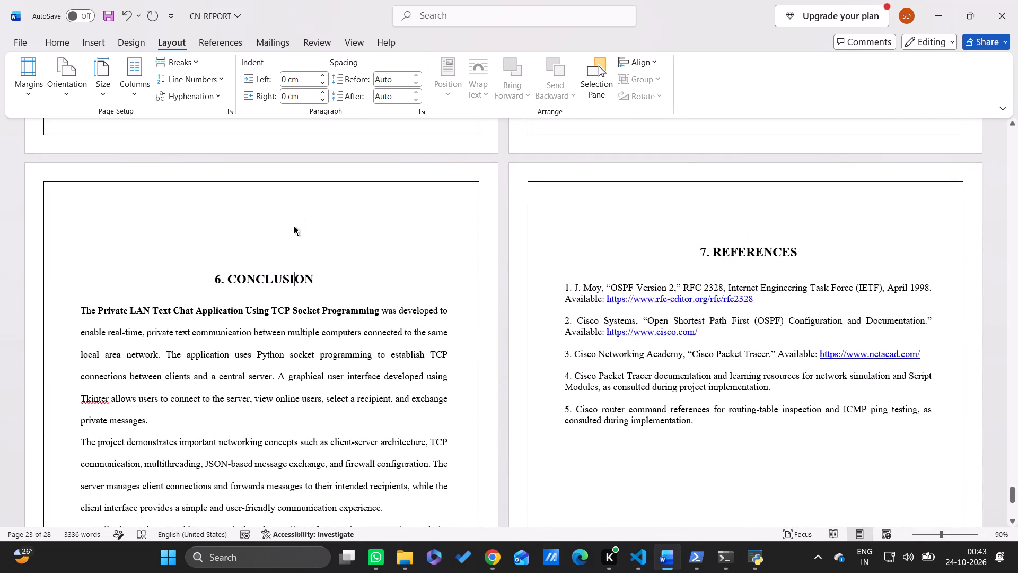
{"action": "scroll", "coordinate": [635, 354], "scroll_direction": "up", "scroll_amount": 1}
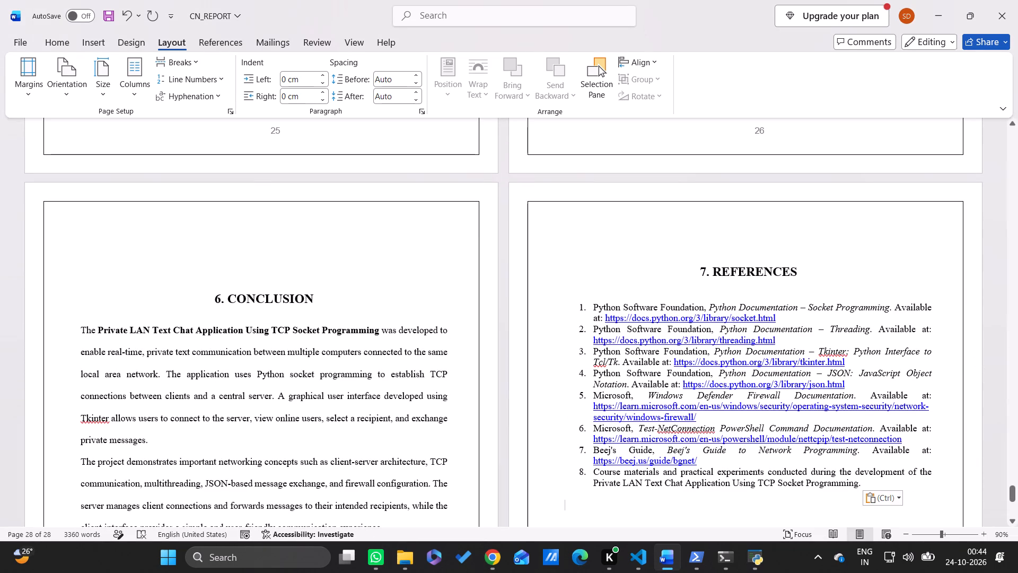
Set the line spacing of the new numbered references list to 1.5.
{"action": "left_click_drag", "start_coordinate": [868, 484], "coordinate": [590, 309]}
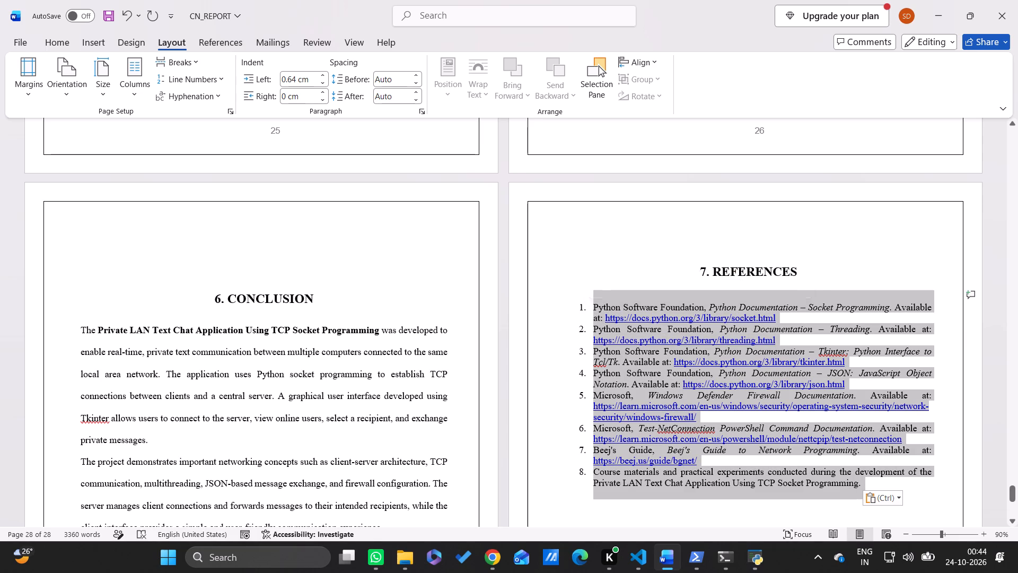
{"action": "left_click", "coordinate": [62, 41]}
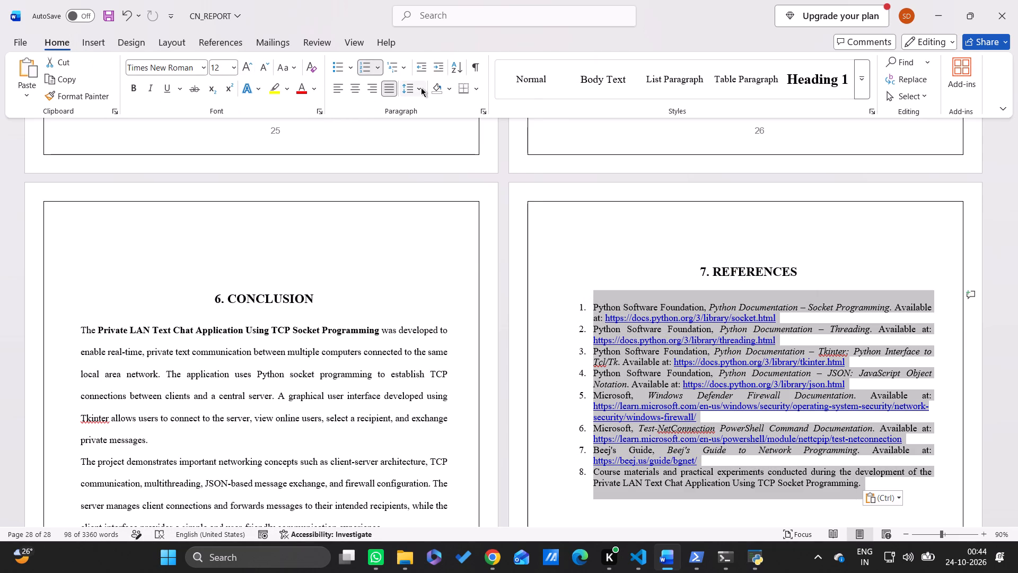
{"action": "left_click", "coordinate": [420, 87]}
{"action": "left_click", "coordinate": [435, 145]}
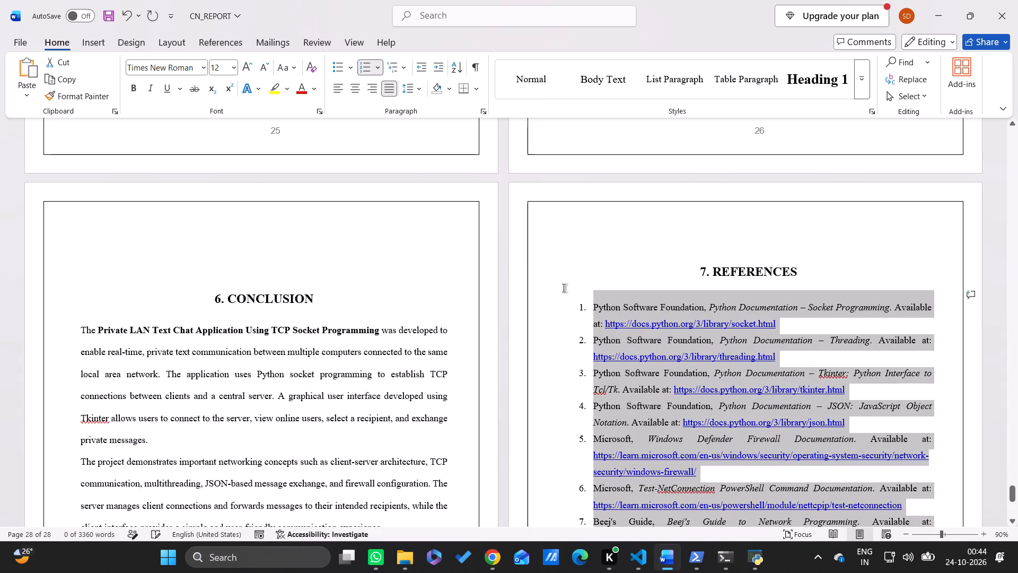
{"action": "left_click", "coordinate": [543, 296]}
{"action": "scroll", "coordinate": [543, 296], "scroll_direction": "down", "scroll_amount": 1}
{"action": "scroll", "coordinate": [570, 381], "scroll_direction": "down", "scroll_amount": 2}
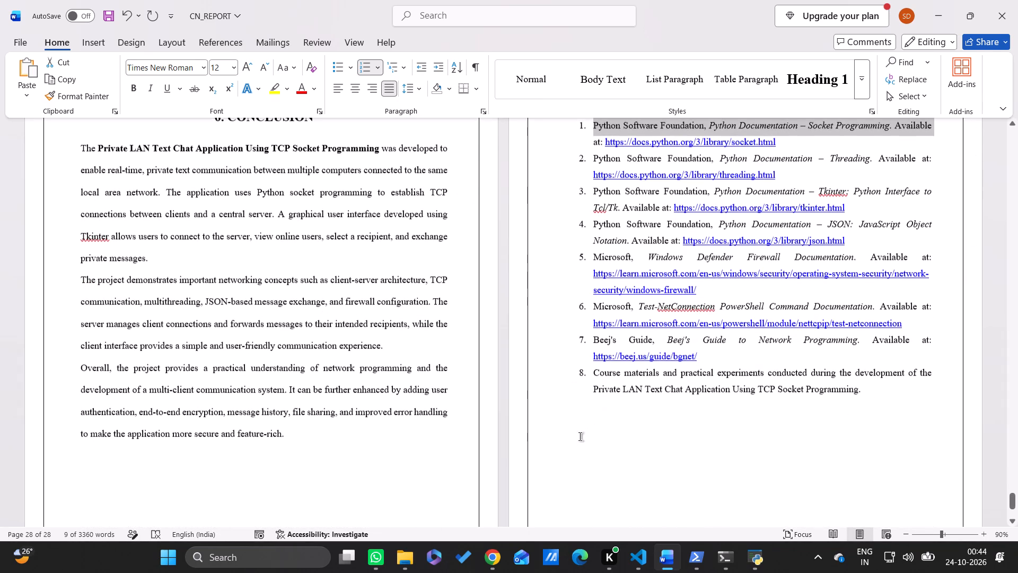
{"action": "left_click", "coordinate": [564, 444]}
Review the report from the References back to the cover and front pages, checking the line spacing in section 4.4 Configuring the Client Application.
{"action": "scroll", "coordinate": [391, 450], "scroll_direction": "up", "scroll_amount": 2}
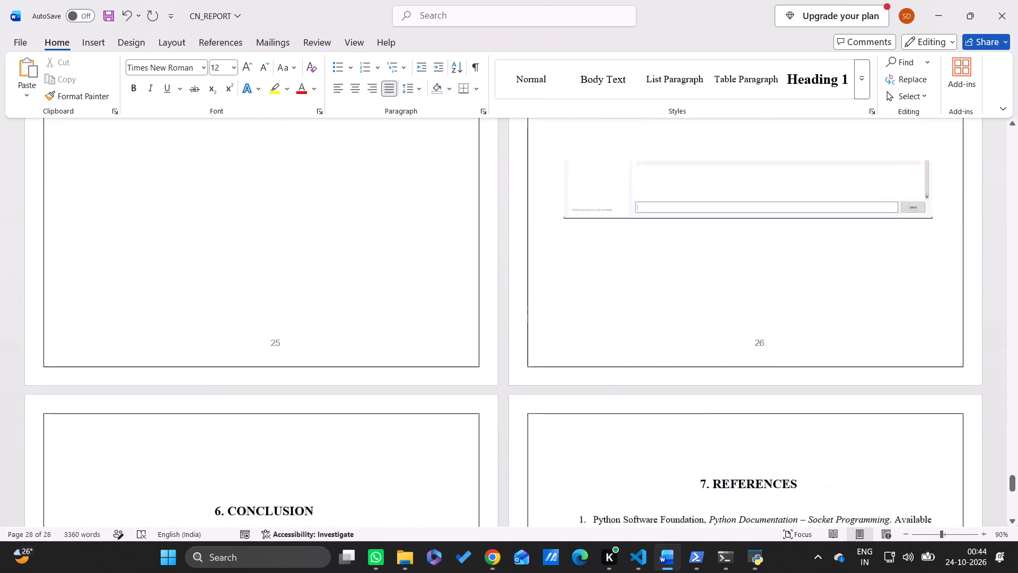
{"action": "scroll", "coordinate": [391, 450], "scroll_direction": "up", "scroll_amount": 9}
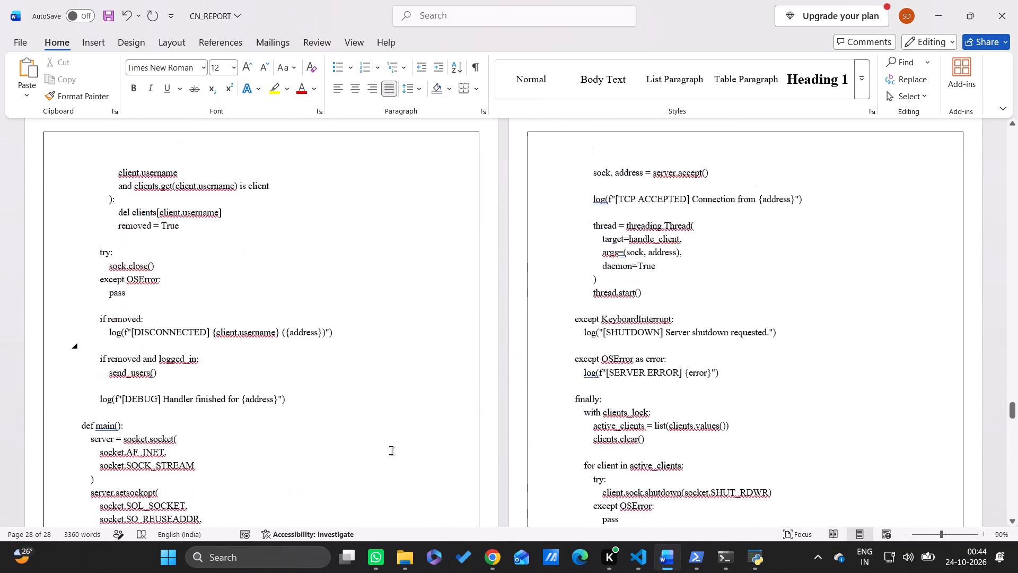
{"action": "scroll", "coordinate": [391, 450], "scroll_direction": "up", "scroll_amount": 3}
{"action": "scroll", "coordinate": [391, 450], "scroll_direction": "down", "scroll_amount": 8}
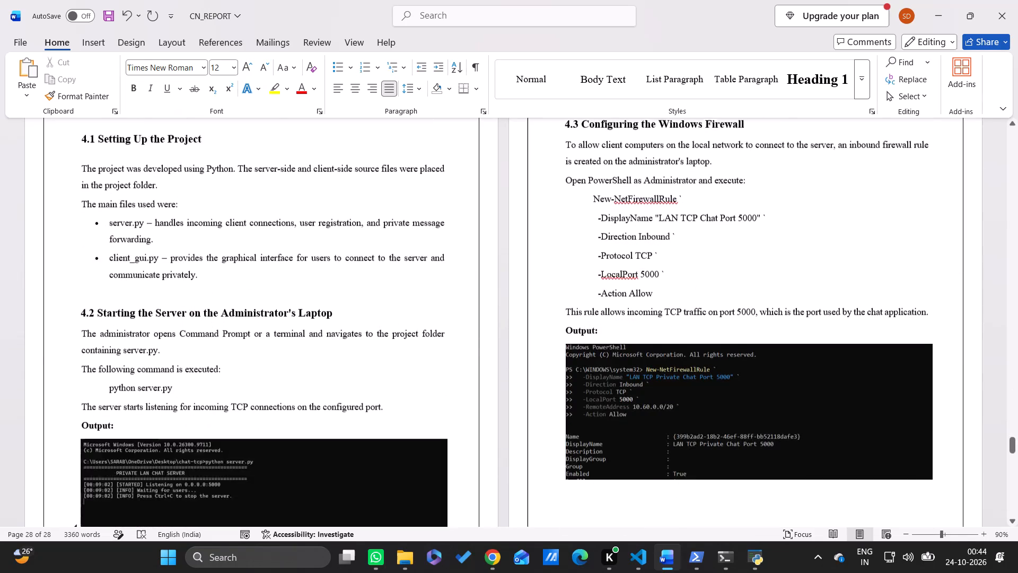
{"action": "scroll", "coordinate": [338, 298], "scroll_direction": "down", "scroll_amount": 4}
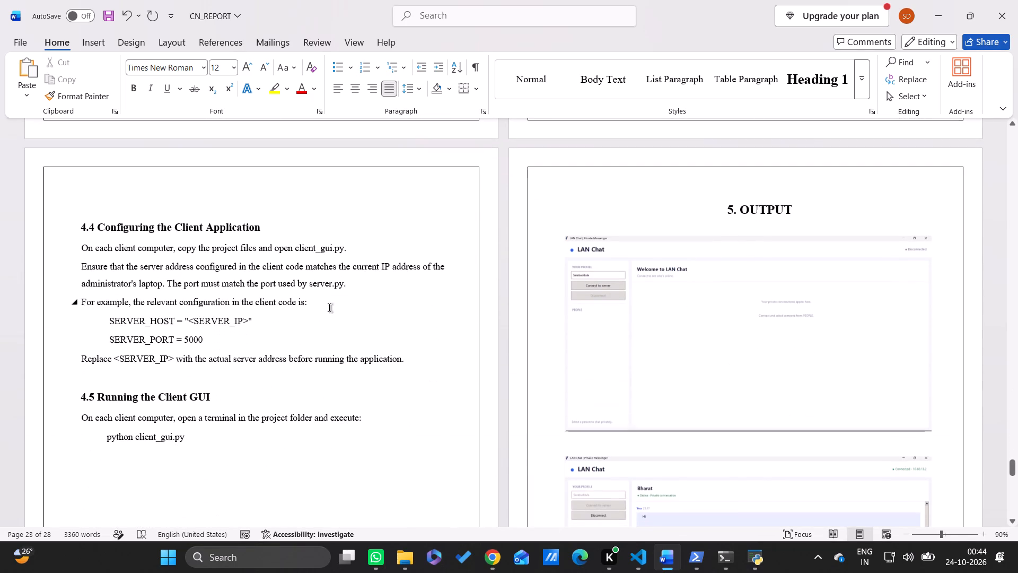
{"action": "left_click_drag", "start_coordinate": [428, 347], "coordinate": [120, 261]}
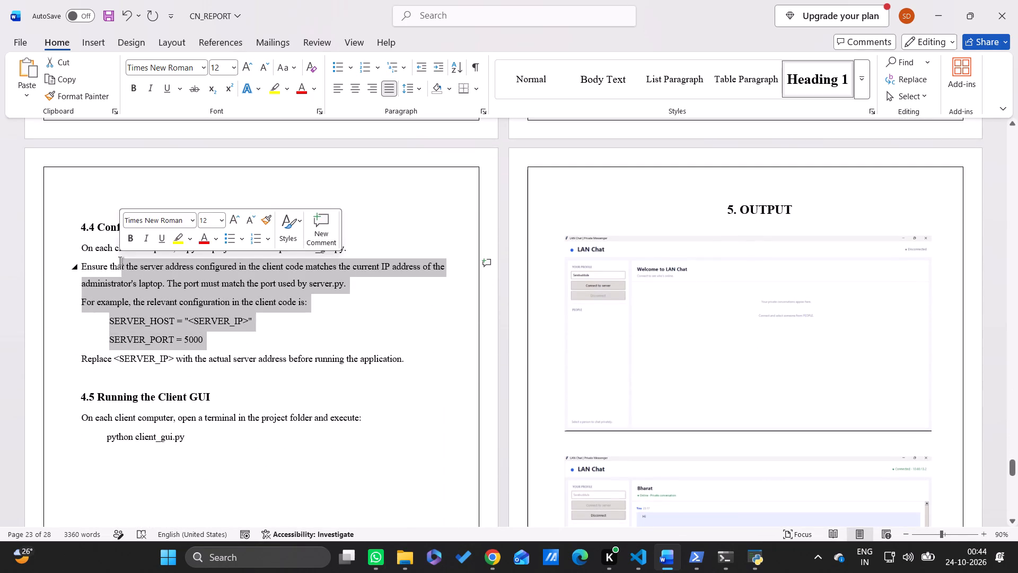
{"action": "left_click", "coordinate": [416, 87]}
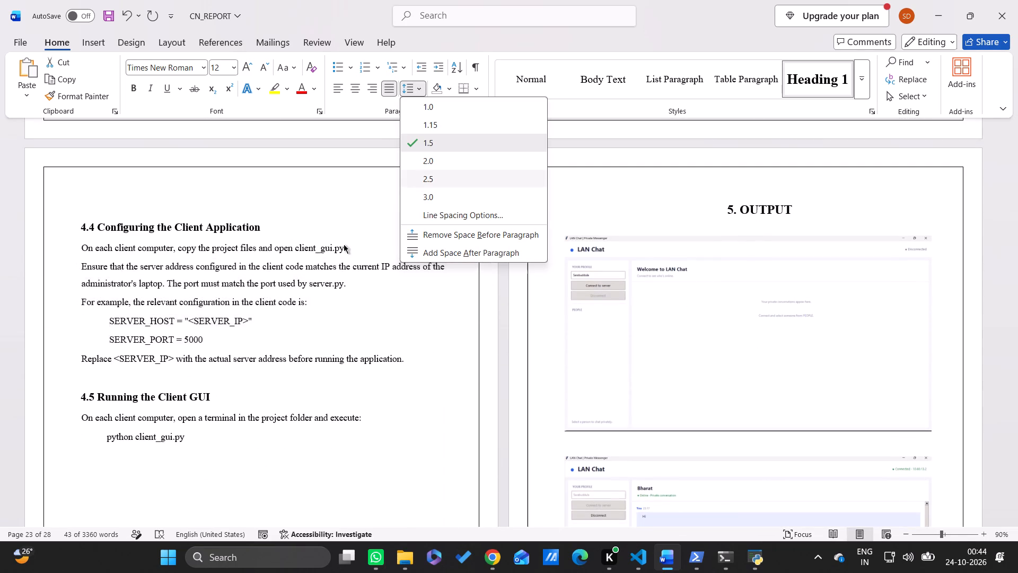
{"action": "left_click", "coordinate": [343, 243]}
{"action": "scroll", "coordinate": [343, 243], "scroll_direction": "down", "scroll_amount": 3}
{"action": "scroll", "coordinate": [343, 243], "scroll_direction": "up", "scroll_amount": 5}
{"action": "left_click", "coordinate": [543, 223]}
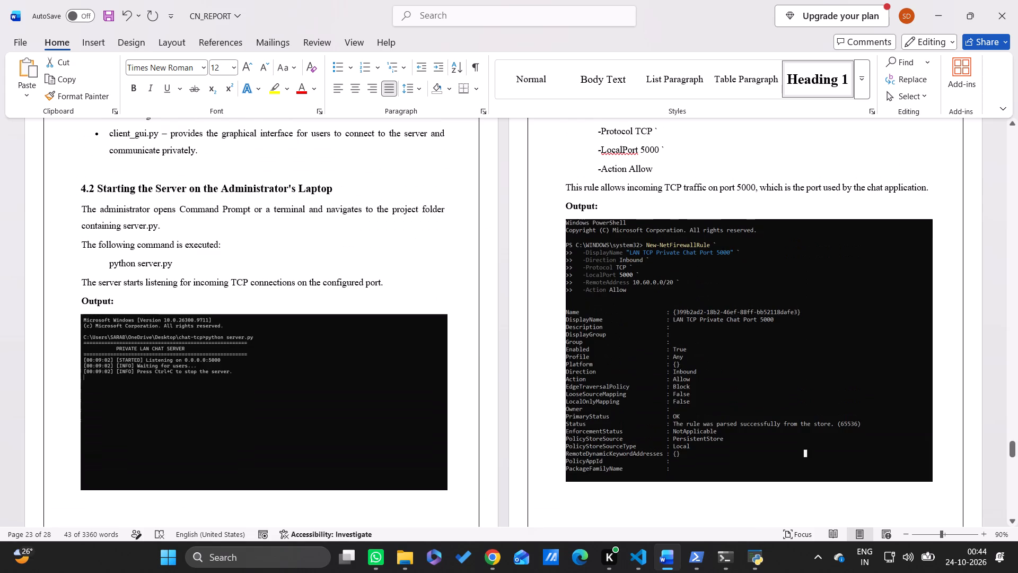
{"action": "scroll", "coordinate": [543, 223], "scroll_direction": "up", "scroll_amount": 20}
{"action": "scroll", "coordinate": [543, 223], "scroll_direction": "up", "scroll_amount": 20}
{"action": "scroll", "coordinate": [543, 223], "scroll_direction": "up", "scroll_amount": 2}
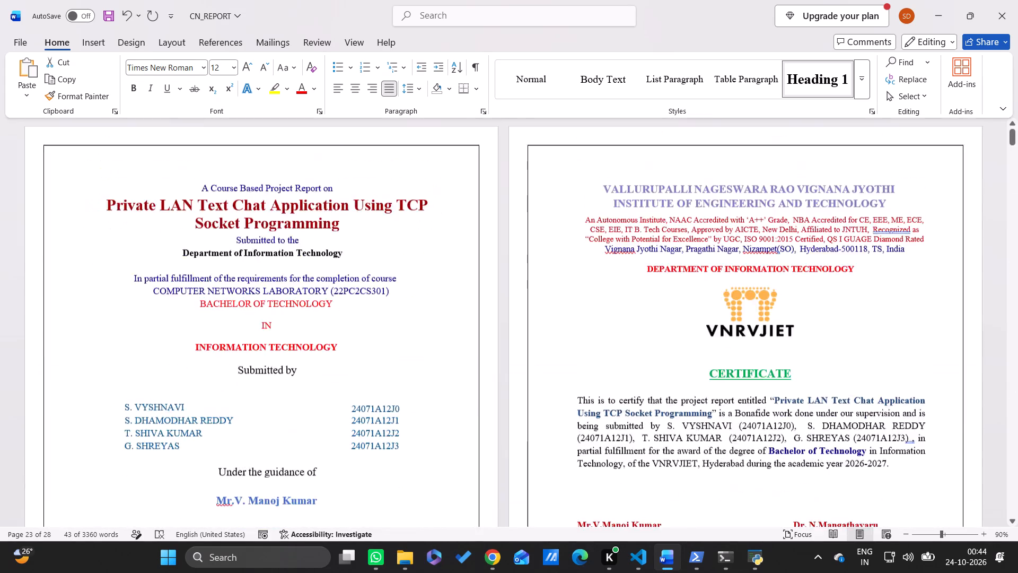
{"action": "scroll", "coordinate": [543, 223], "scroll_direction": "up", "scroll_amount": 17}
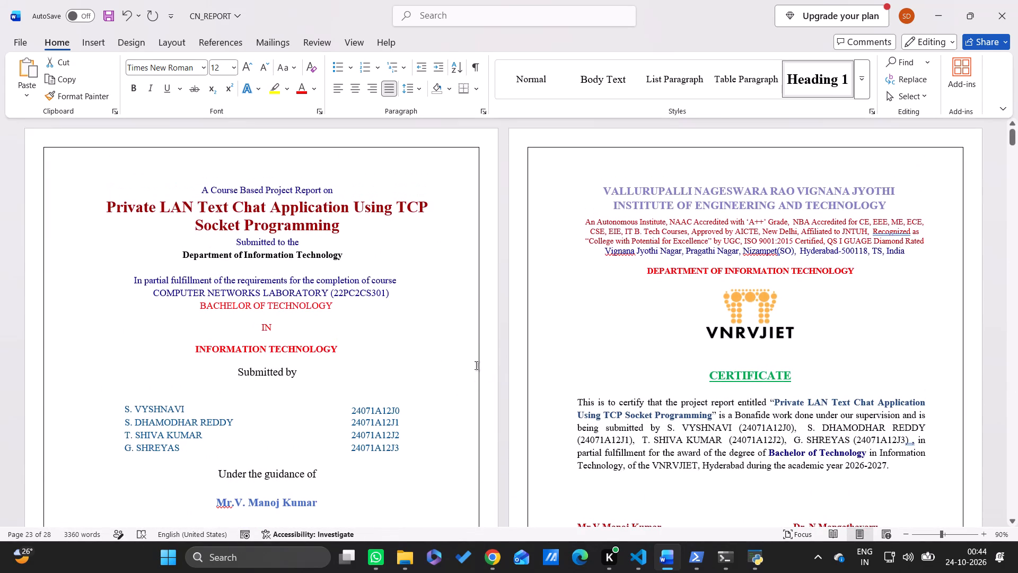
{"action": "scroll", "coordinate": [536, 397], "scroll_direction": "down", "scroll_amount": 2}
{"action": "scroll", "coordinate": [536, 397], "scroll_direction": "up", "scroll_amount": 1}
{"action": "scroll", "coordinate": [536, 397], "scroll_direction": "down", "scroll_amount": 1}
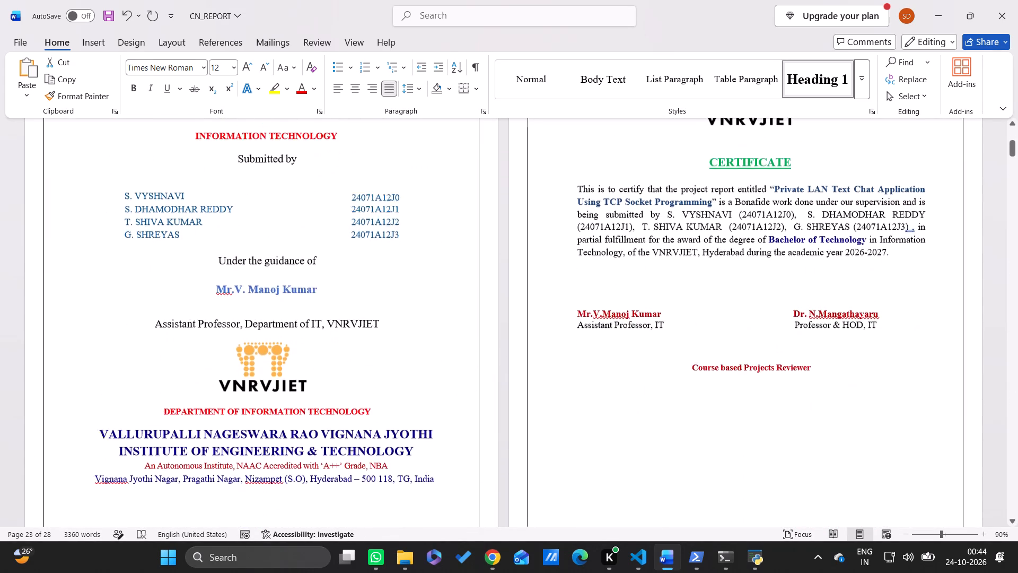
{"action": "scroll", "coordinate": [536, 397], "scroll_direction": "down", "scroll_amount": 4}
Export the report as a PDF named CN_REPORT_Chat in the 2026-43 folder.
{"action": "left_click", "coordinate": [19, 40]}
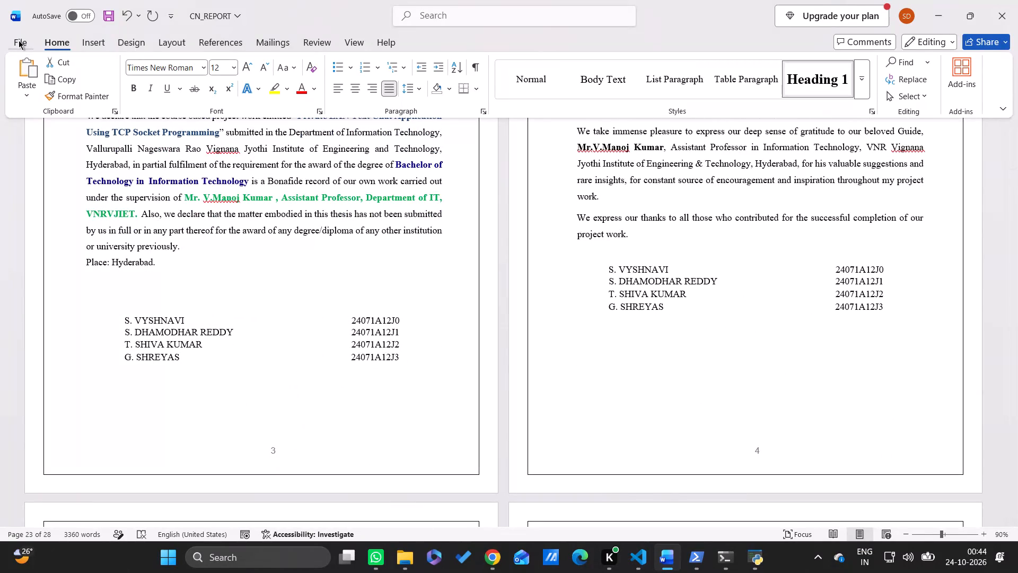
{"action": "left_click", "coordinate": [50, 243]}
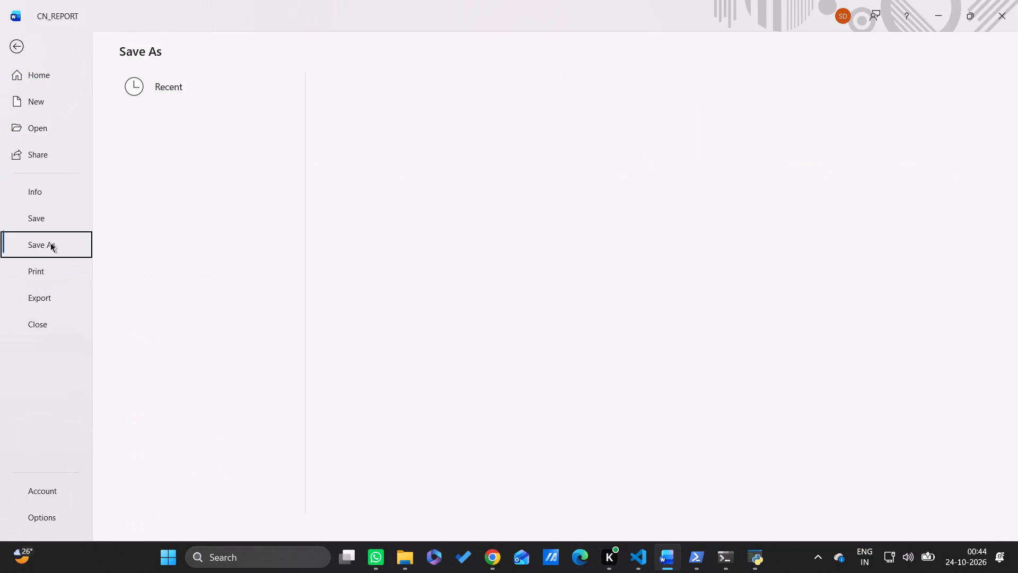
{"action": "left_click", "coordinate": [49, 289]}
{"action": "left_click", "coordinate": [382, 194]}
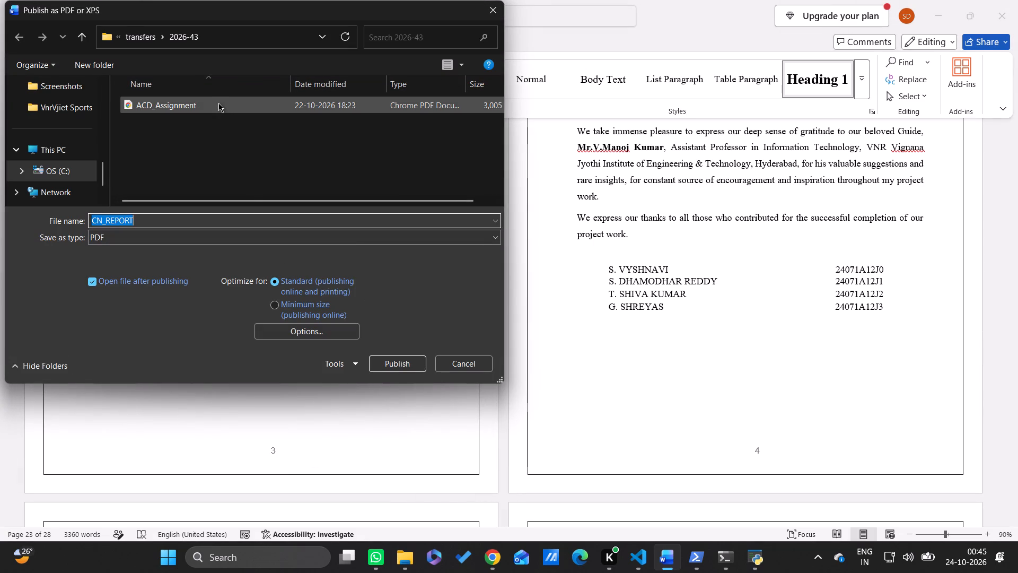
{"action": "left_click", "coordinate": [154, 220]}
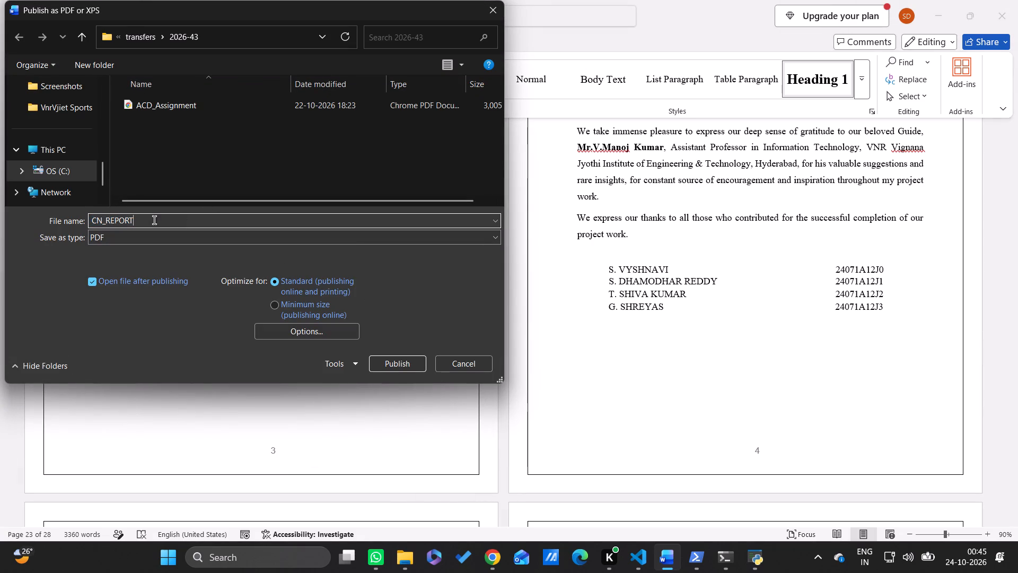
{"action": "key", "text": "shift+underscore"}
{"action": "type", "text": "Ch"}
{"action": "key", "text": "BackSpace"}
{"action": "type", "text": "hat"}
{"action": "left_click", "coordinate": [381, 364]}
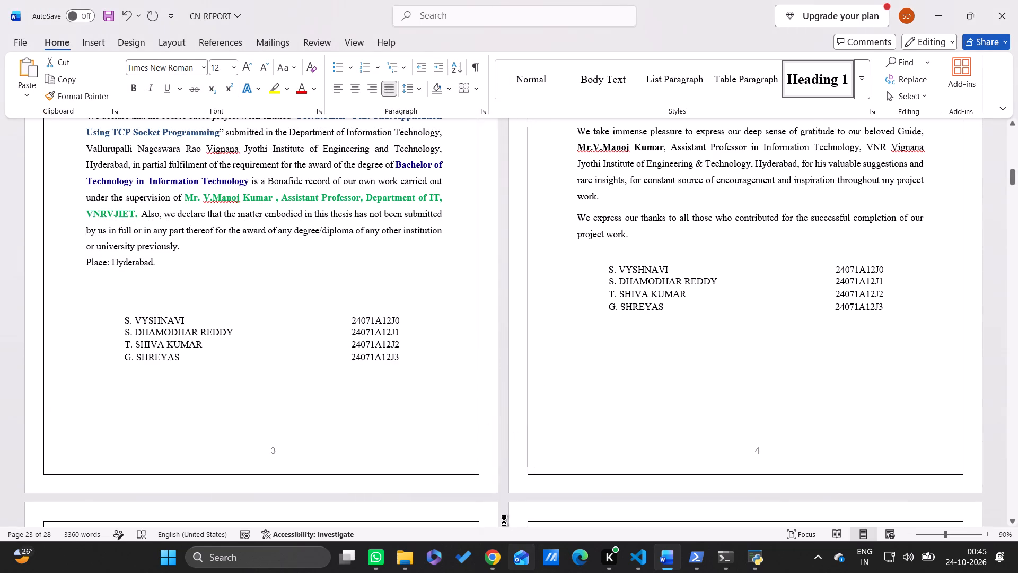
{"action": "left_click", "coordinate": [496, 555]}
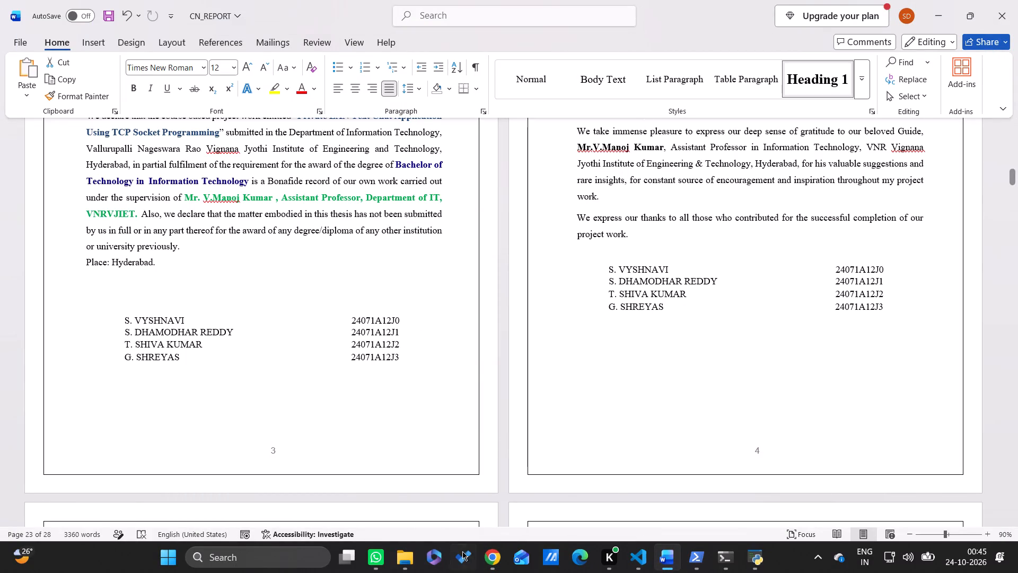
{"action": "left_click", "coordinate": [480, 560]}
{"action": "scroll", "coordinate": [665, 271], "scroll_direction": "down", "scroll_amount": 2}
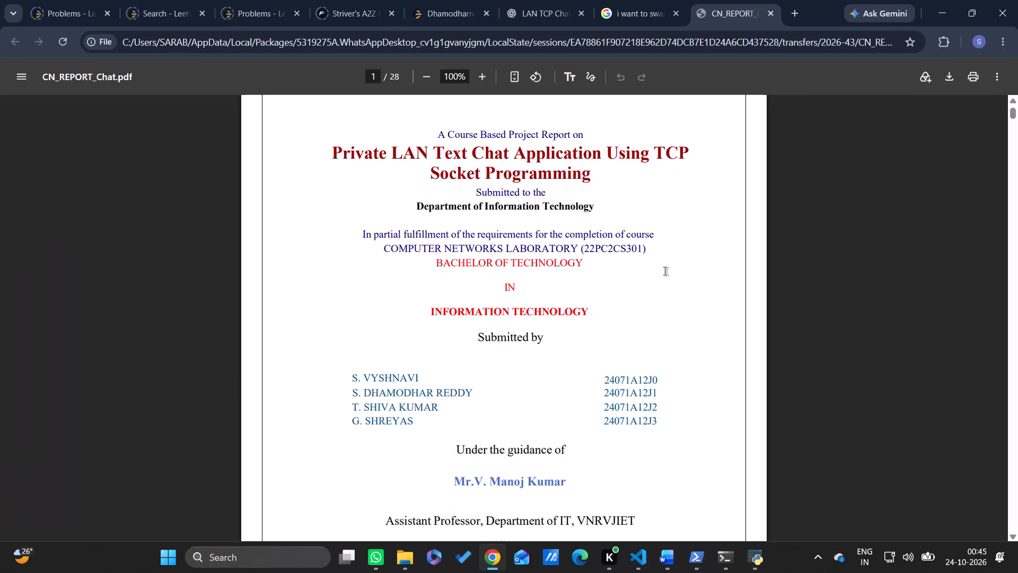
{"action": "scroll", "coordinate": [665, 271], "scroll_direction": "down", "scroll_amount": 20}
{"action": "scroll", "coordinate": [665, 271], "scroll_direction": "down", "scroll_amount": 20}
{"action": "scroll", "coordinate": [665, 271], "scroll_direction": "down", "scroll_amount": 2}
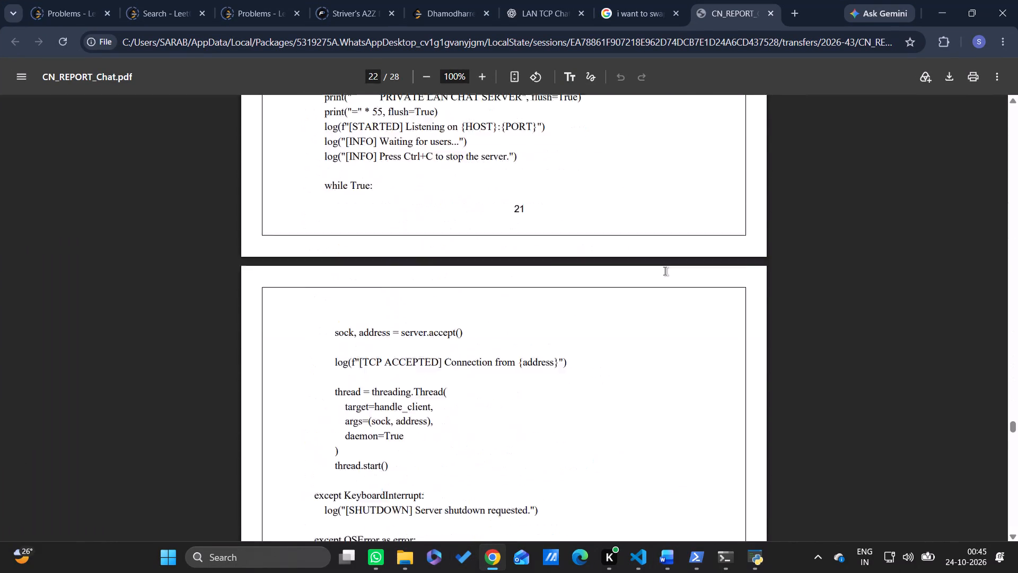
{"action": "scroll", "coordinate": [665, 271], "scroll_direction": "down", "scroll_amount": 17}
{"action": "scroll", "coordinate": [665, 271], "scroll_direction": "up", "scroll_amount": 6}
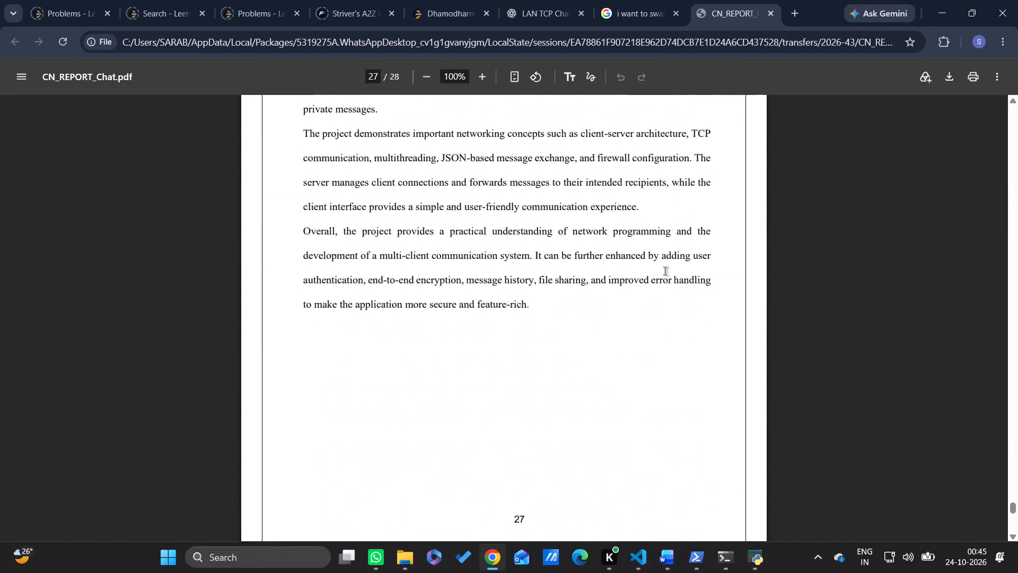
{"action": "scroll", "coordinate": [665, 271], "scroll_direction": "up", "scroll_amount": 2}
{"action": "scroll", "coordinate": [665, 271], "scroll_direction": "down", "scroll_amount": 3}
{"action": "scroll", "coordinate": [665, 271], "scroll_direction": "up", "scroll_amount": 2}
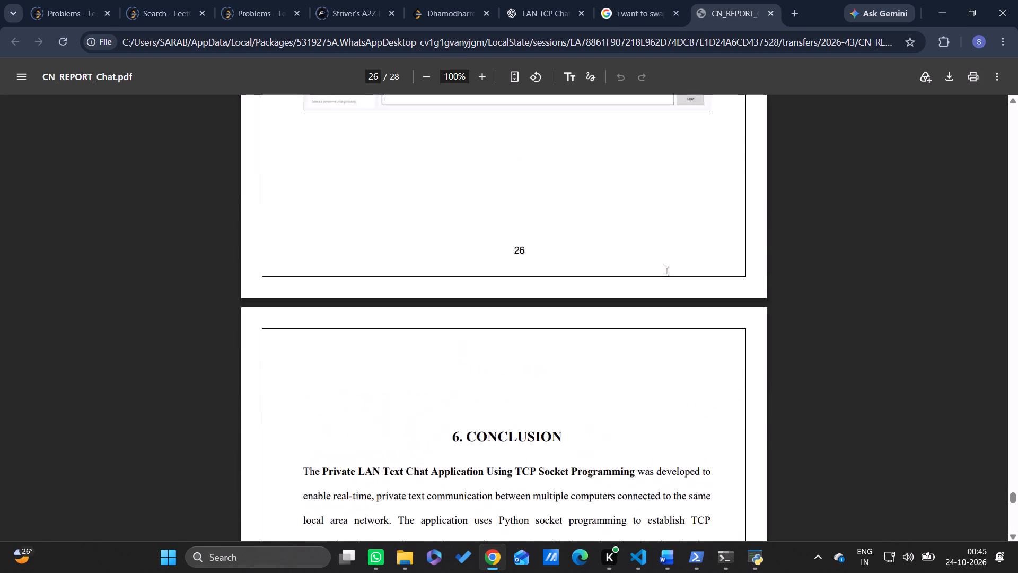
{"action": "scroll", "coordinate": [665, 271], "scroll_direction": "up", "scroll_amount": 4}
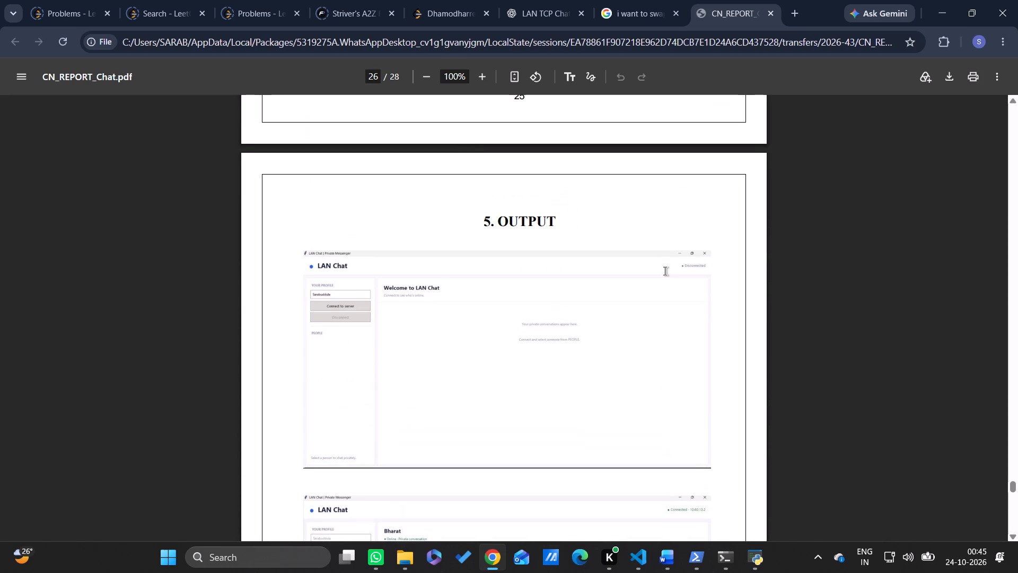
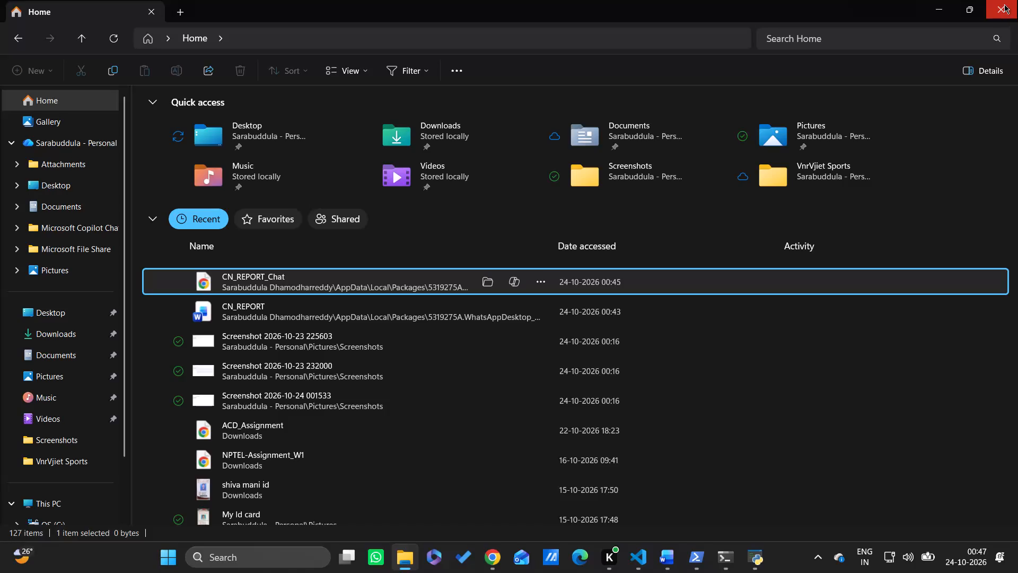
Turn on the computer's mobile hotspot and return to the File Explorer window.
{"action": "left_click", "coordinate": [929, 567]}
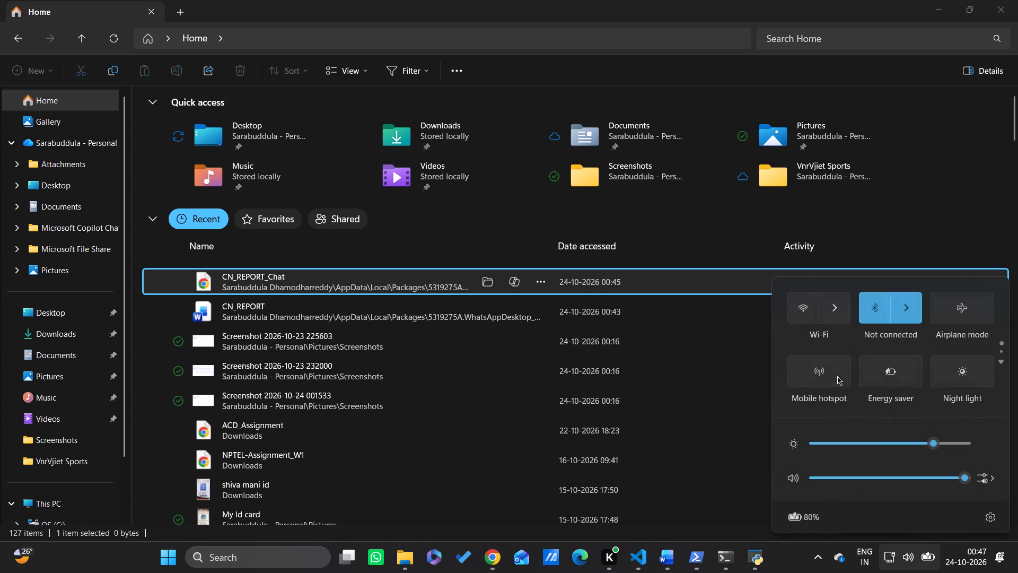
{"action": "left_click", "coordinate": [825, 379]}
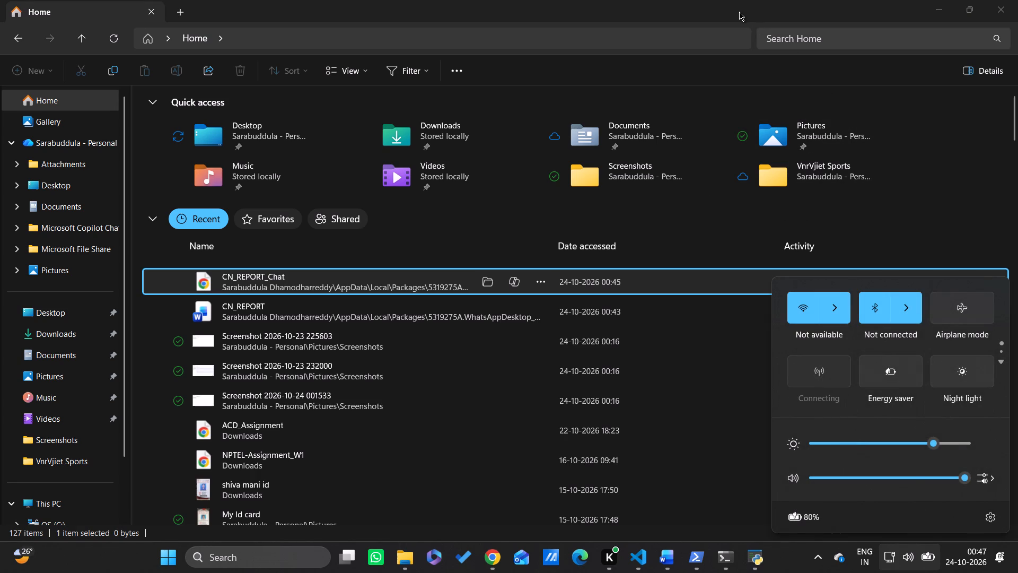
{"action": "left_click", "coordinate": [739, 10]}
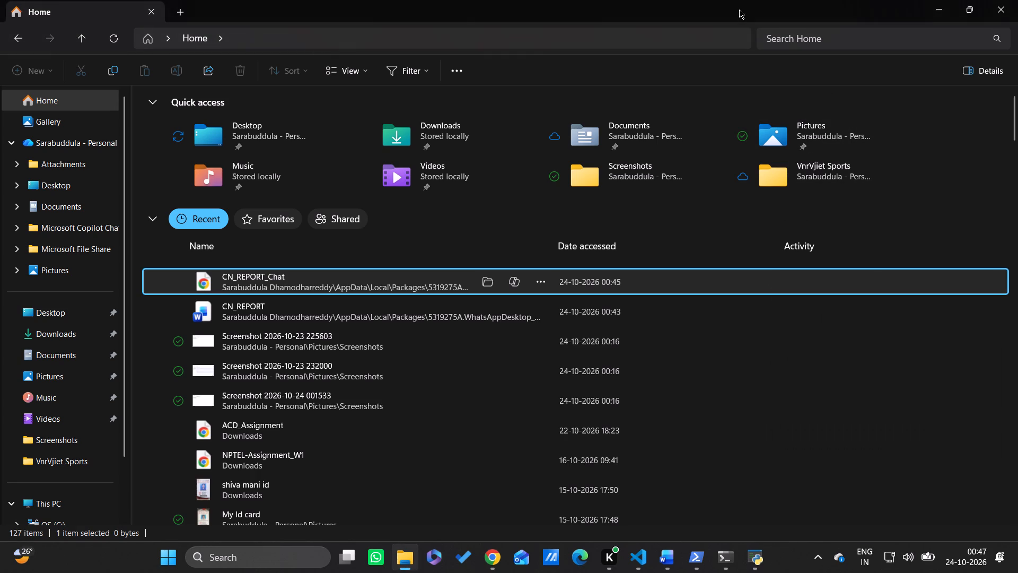